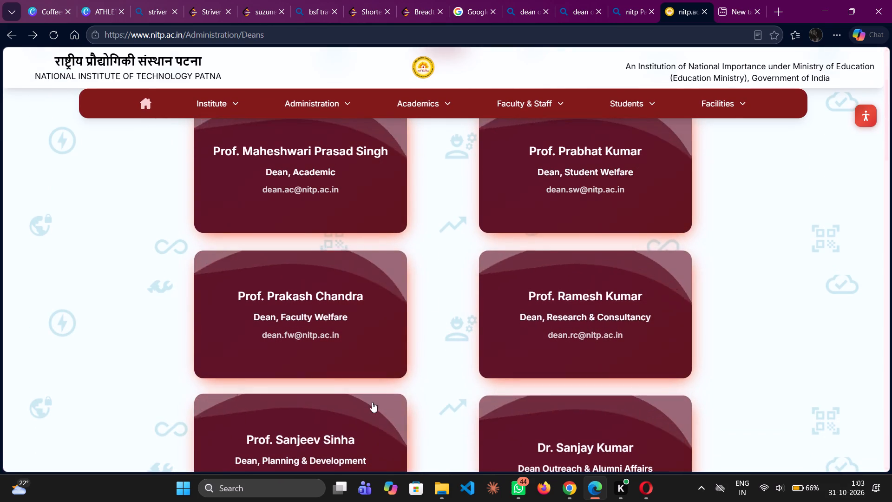
# Close the "nitp Patna deans" search, both "dean of nit p" searches and the Google page, keeping the NIT Patna Deans page open.
pyautogui.scroll(-2, 395, 375)
pyautogui.scroll(4, 395, 375)
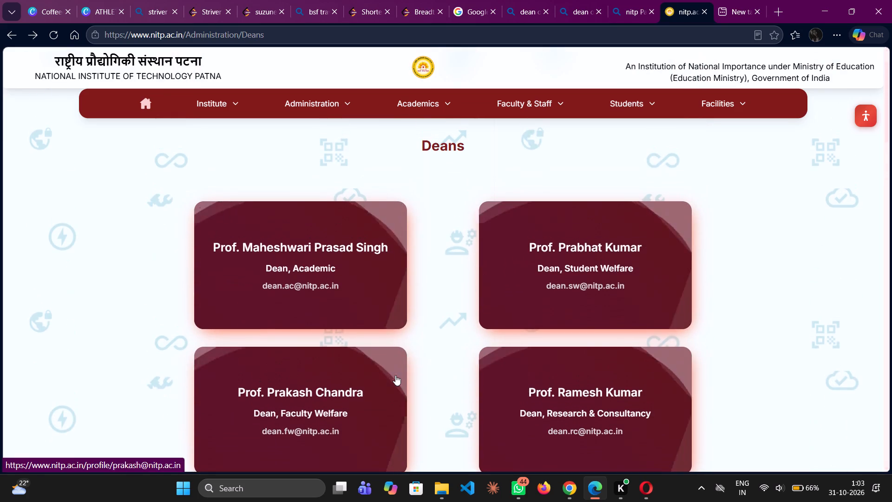
pyautogui.click(616, 5)
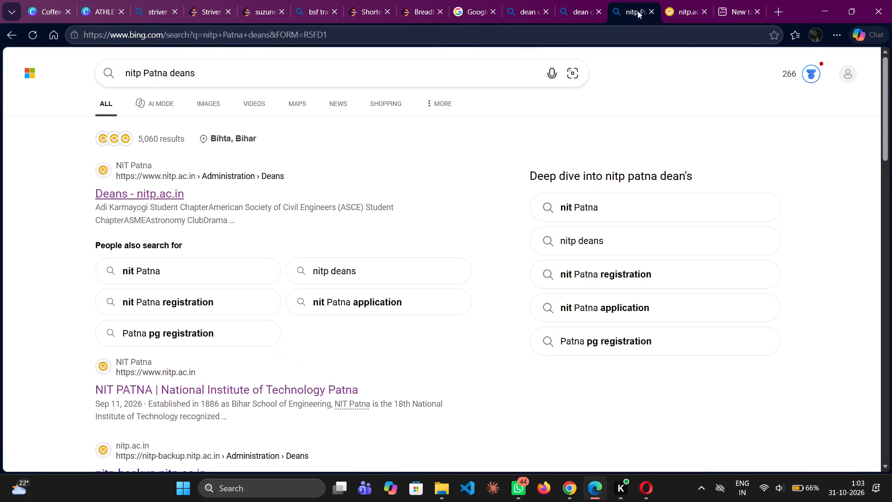
pyautogui.scroll(-5, 481, 149)
pyautogui.scroll(6, 481, 149)
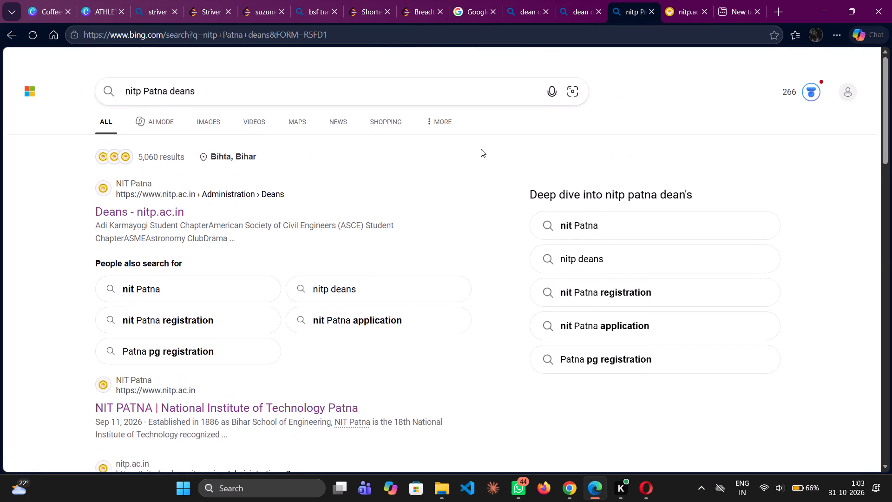
pyautogui.scroll(1, 481, 149)
pyautogui.click(649, 8)
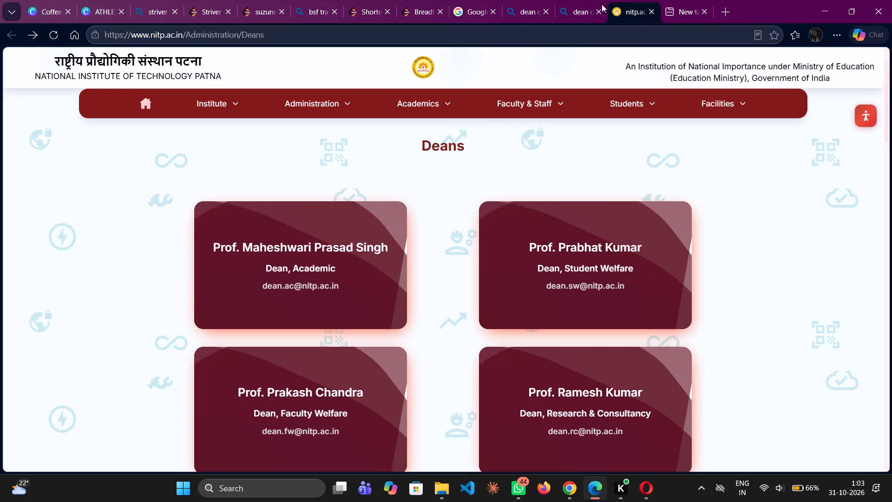
pyautogui.click(578, 6)
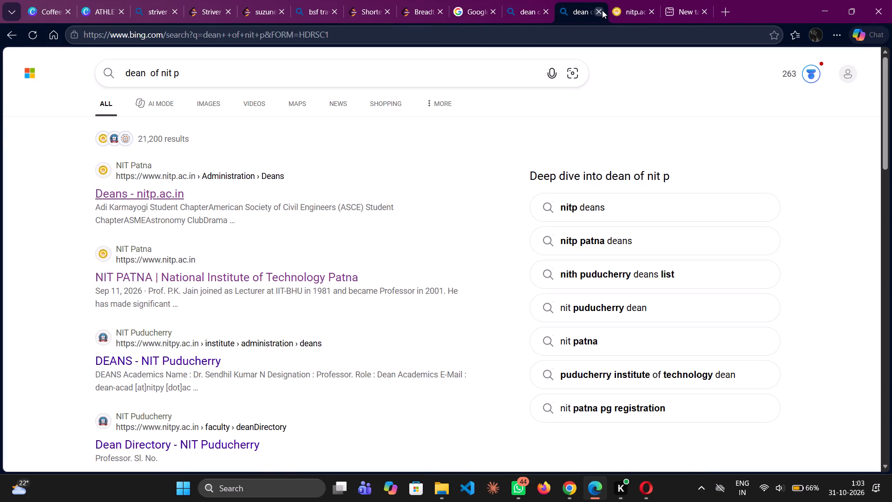
pyautogui.click(602, 10)
pyautogui.click(525, 10)
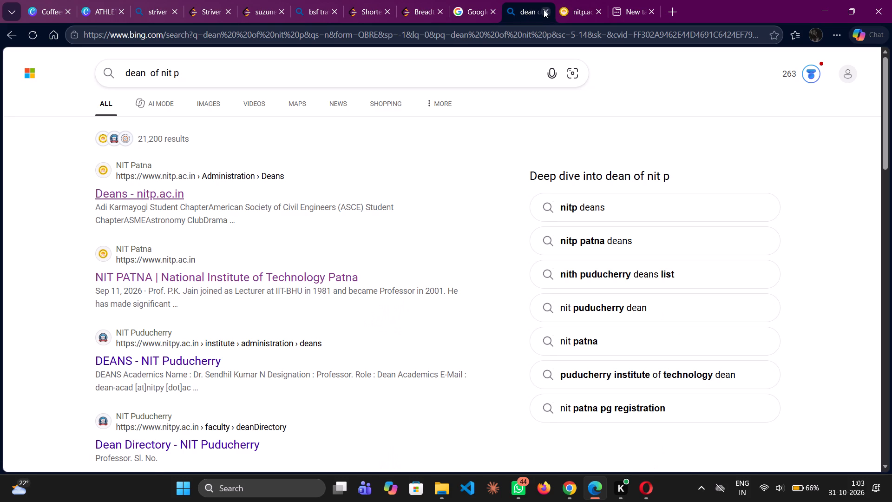
pyautogui.click(544, 10)
pyautogui.click(479, 0)
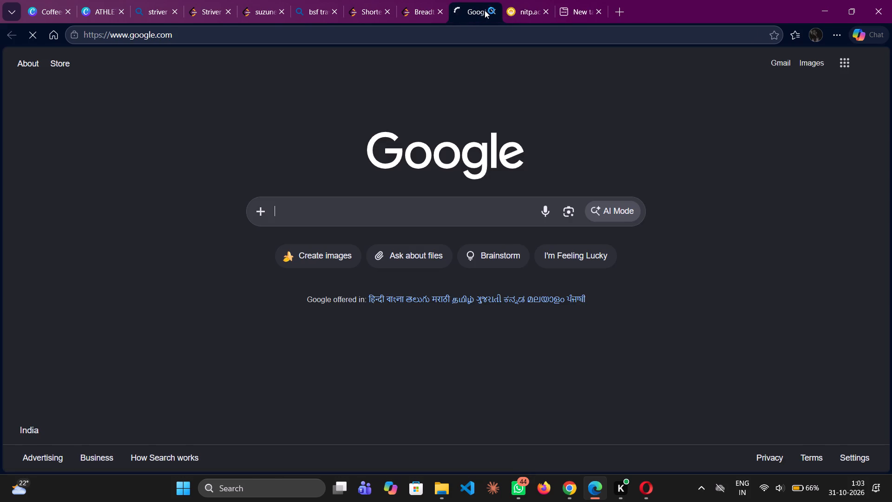
pyautogui.click(490, 12)
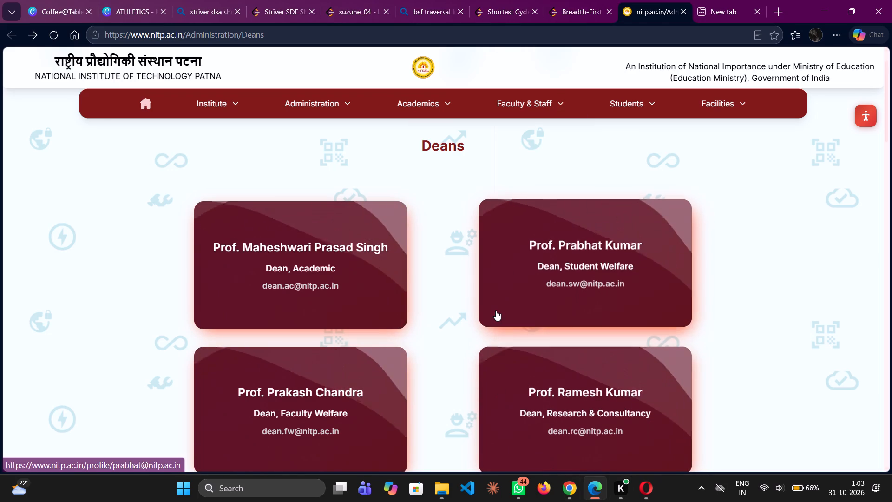
# Switch to the Coffee@Table@Booklet design and examine its opening pages from the cover to the Director's Message.
pyautogui.click(138, 0)
pyautogui.click(70, 0)
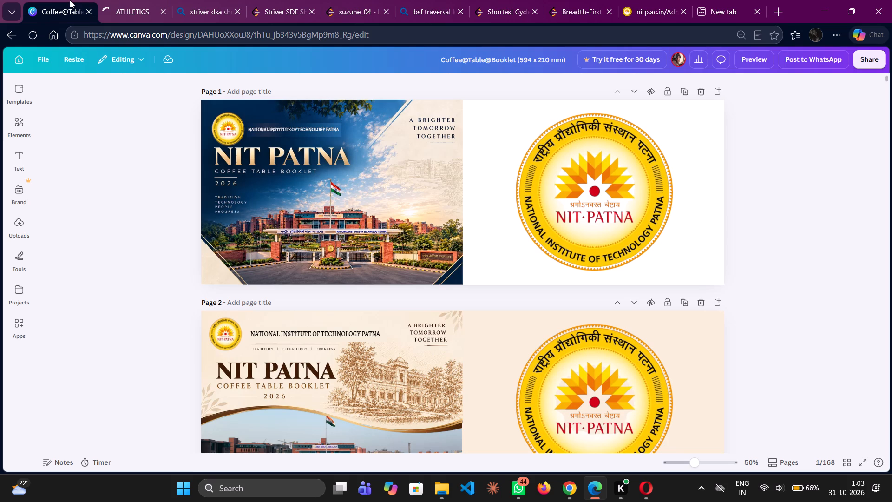
pyautogui.scroll(-2, 403, 225)
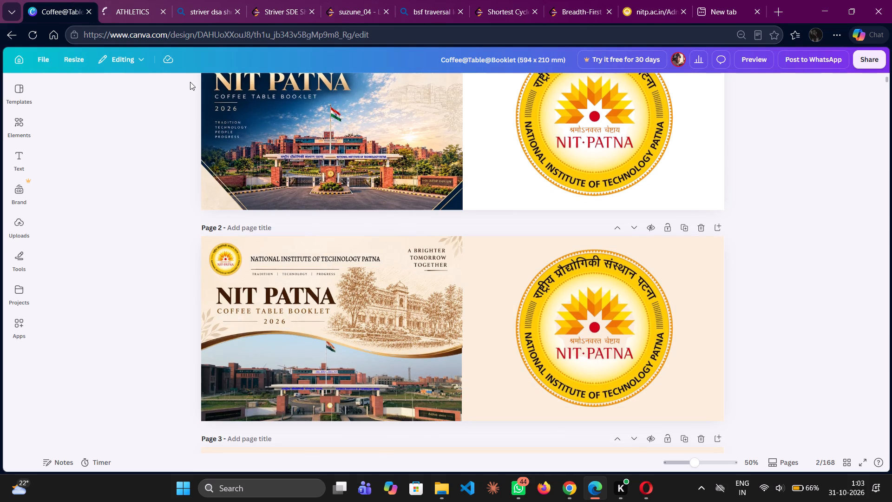
pyautogui.scroll(1, 241, 221)
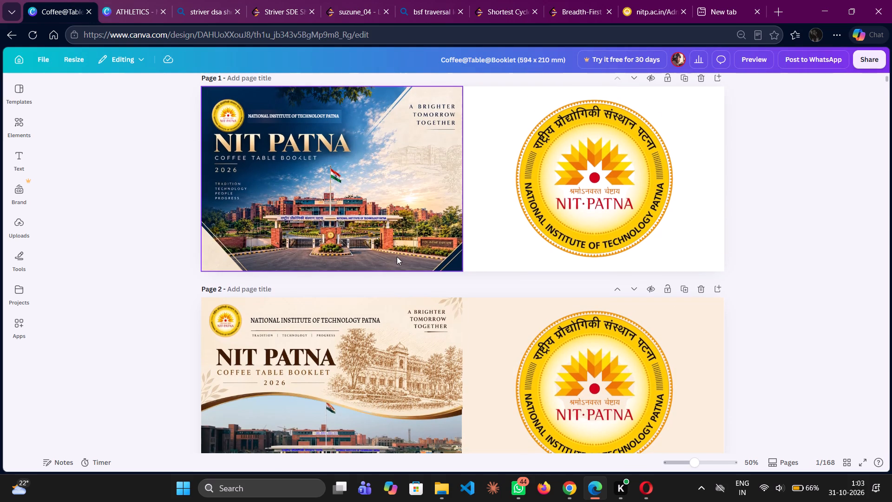
pyautogui.scroll(2, 397, 257)
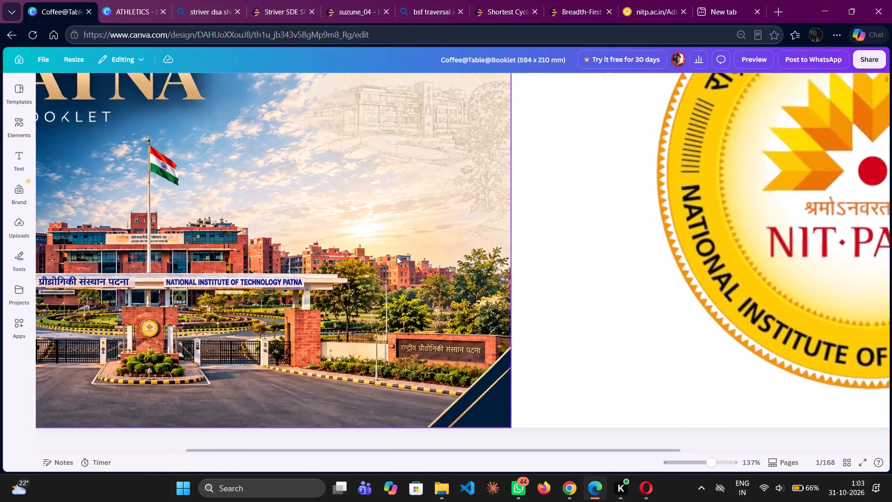
pyautogui.scroll(1, 397, 257)
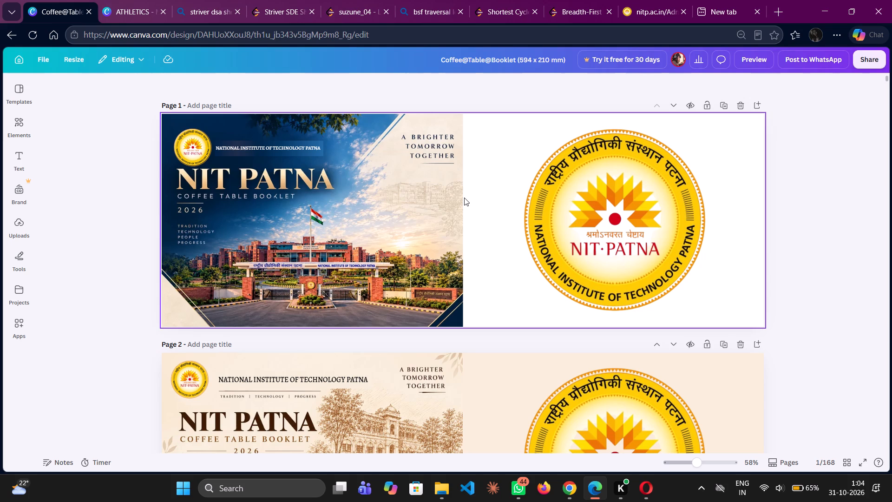
pyautogui.scroll(-1, 474, 252)
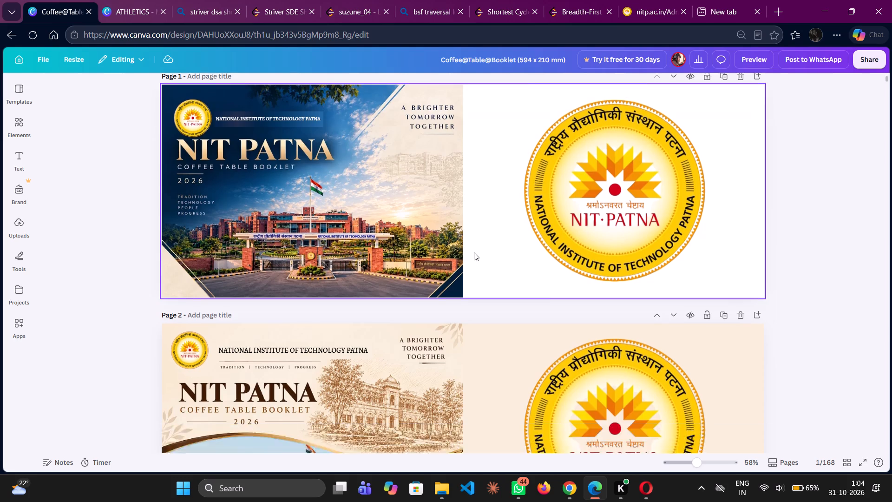
pyautogui.scroll(-6, 474, 252)
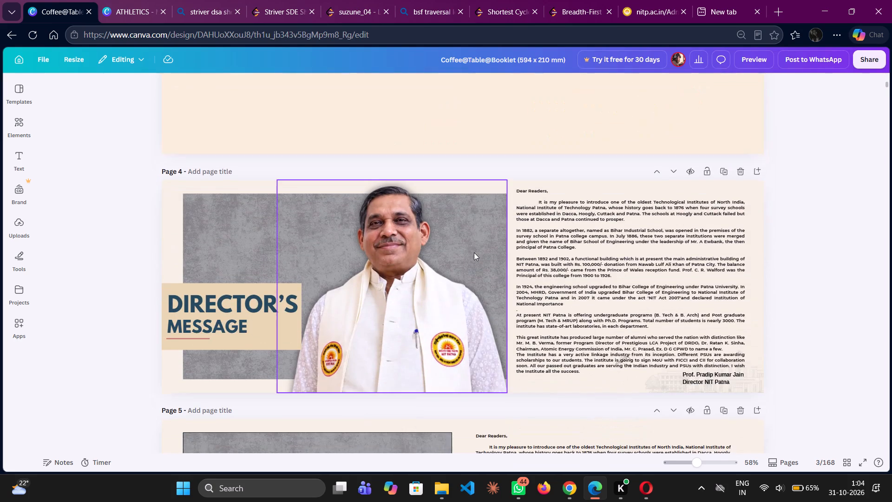
pyautogui.scroll(-3, 474, 252)
pyautogui.scroll(1, 474, 252)
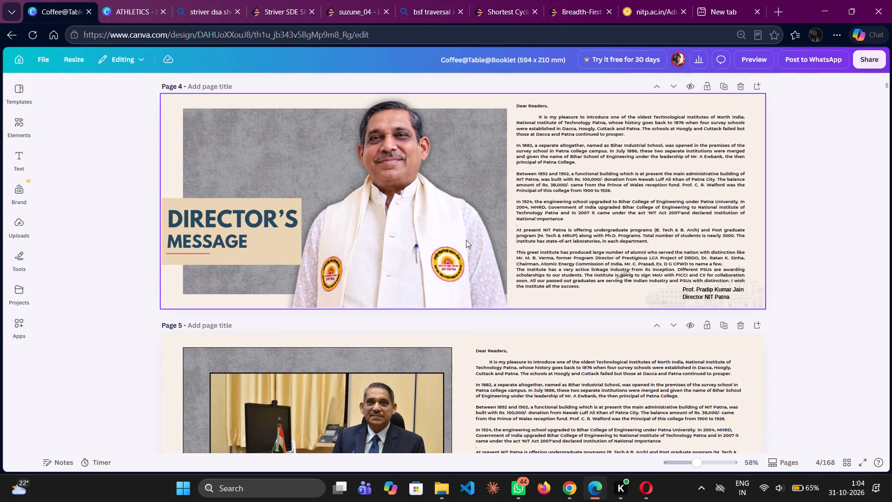
# In the ATHLETICS design, add a page at the end and apply the beige NIT Patna cover page from Coffee@Table@Booklet.
pyautogui.click(154, 0)
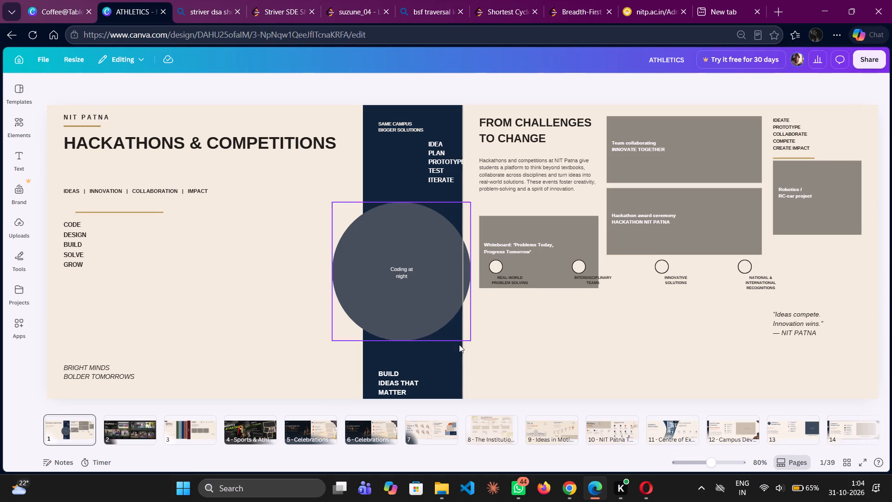
pyautogui.hscroll(-6, 618, 438)
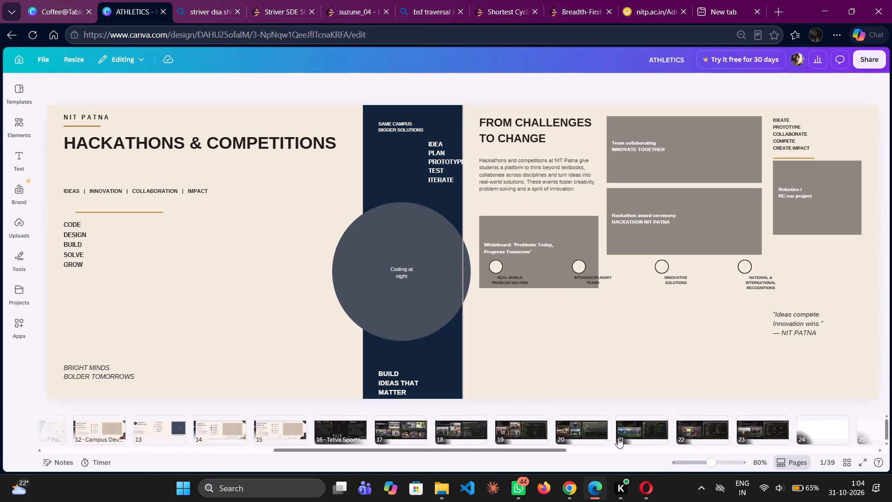
pyautogui.hscroll(-4, 618, 438)
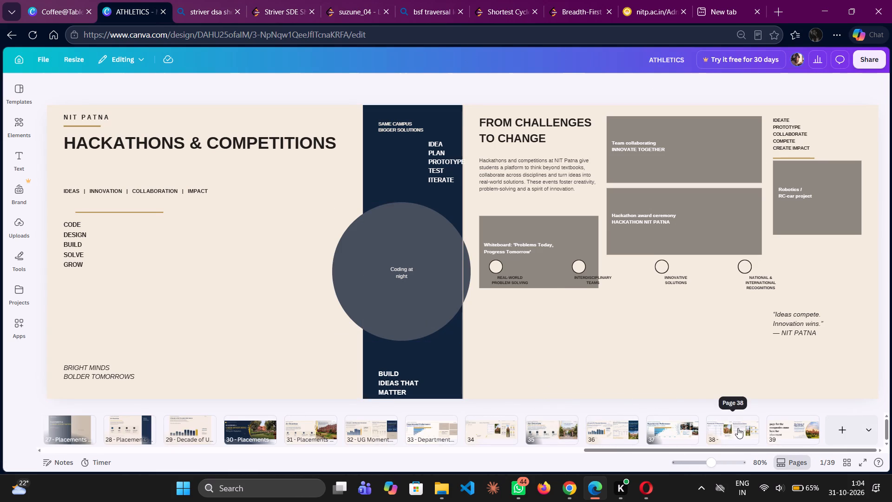
pyautogui.click(846, 439)
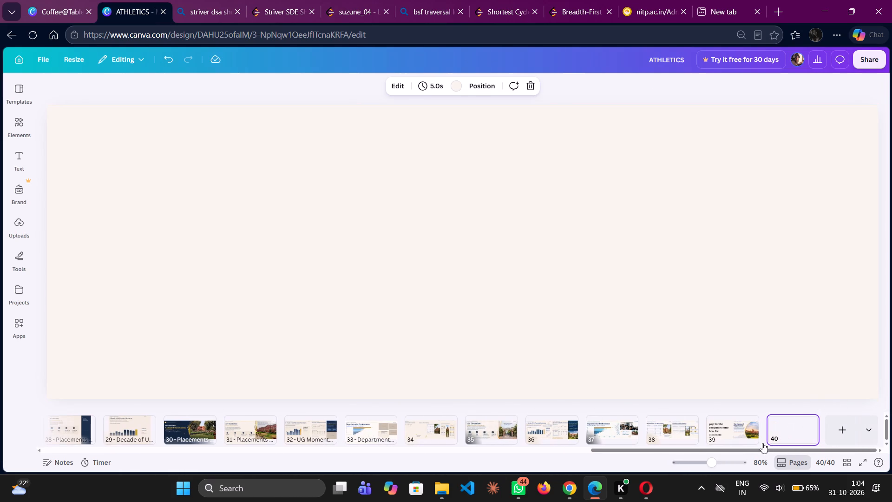
pyautogui.click(14, 291)
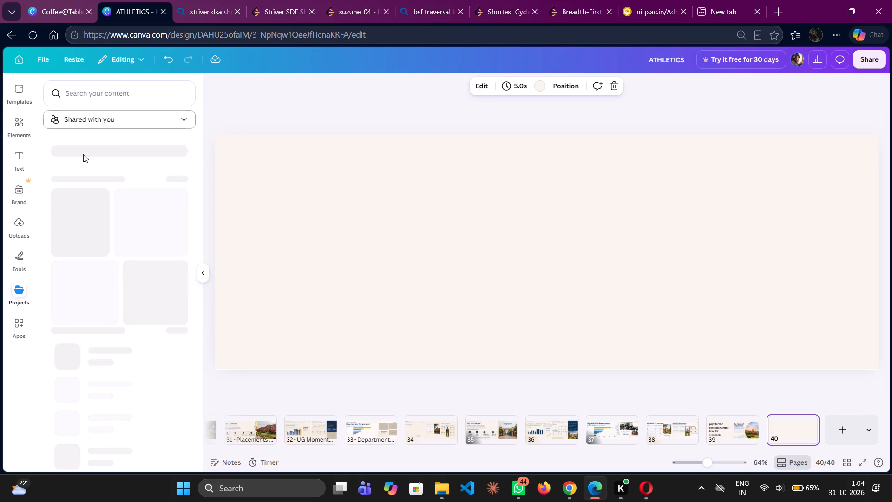
pyautogui.click(144, 172)
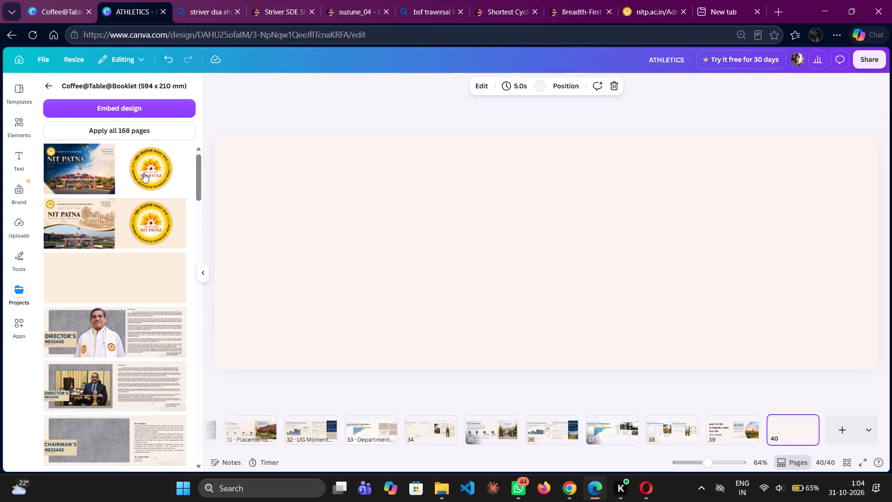
pyautogui.click(162, 227)
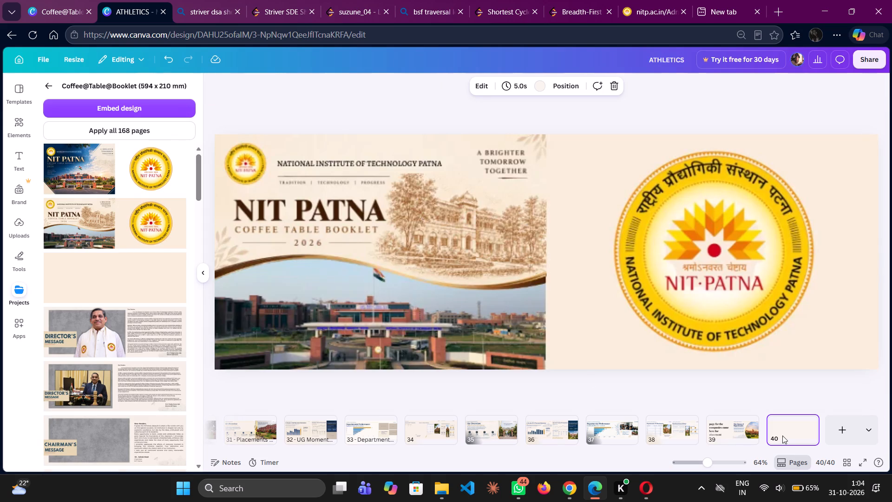
# Add another page at the end and apply the booklet's Director's Message page with the white-scarf portrait.
pyautogui.click(844, 440)
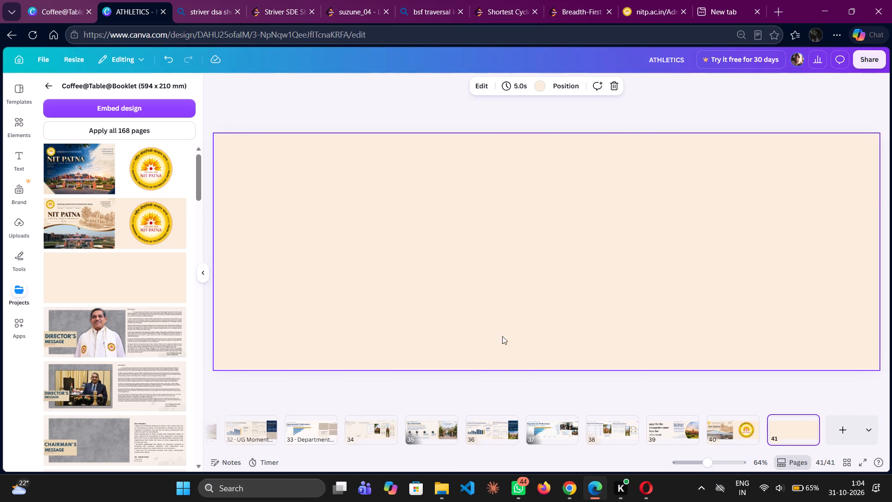
pyautogui.click(126, 328)
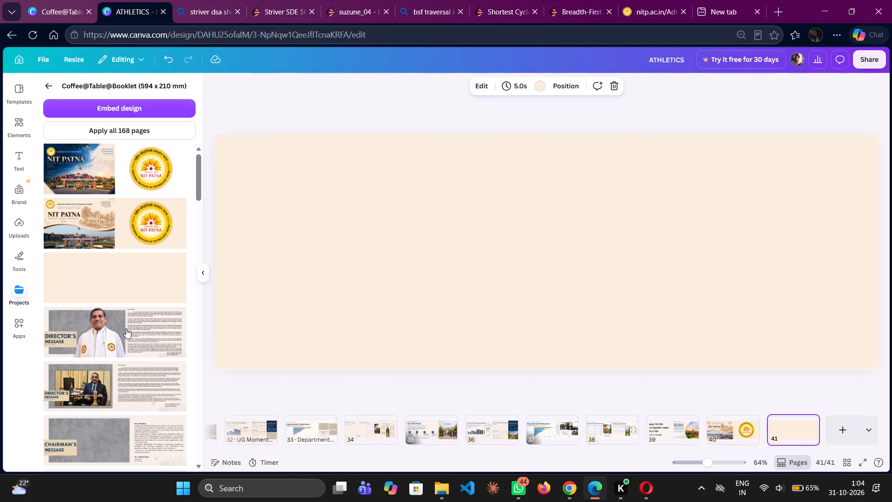
pyautogui.click(295, 318)
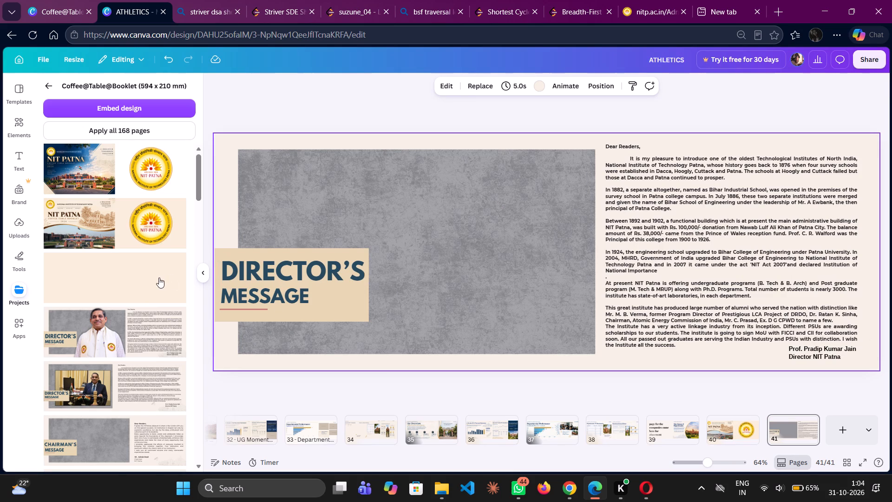
pyautogui.click(134, 335)
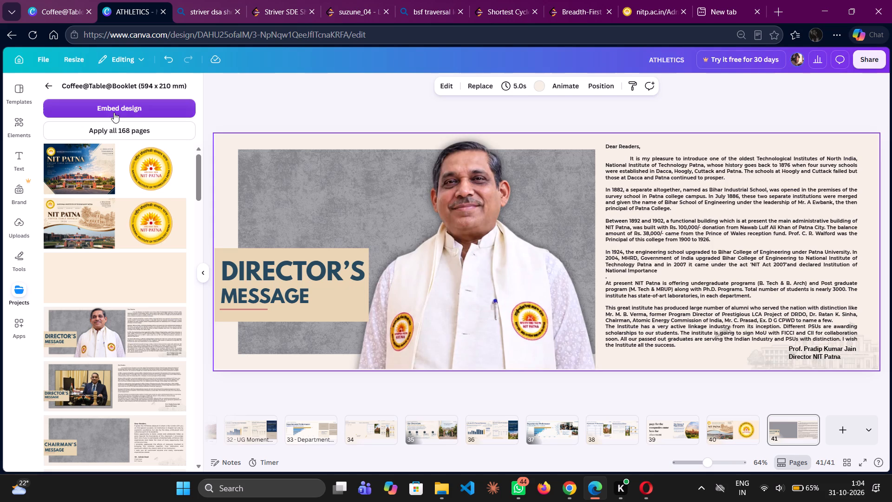
# Return to the Coffee@Table@Booklet design and delete page 4, the Director's Message with the white-scarf portrait.
pyautogui.click(69, 0)
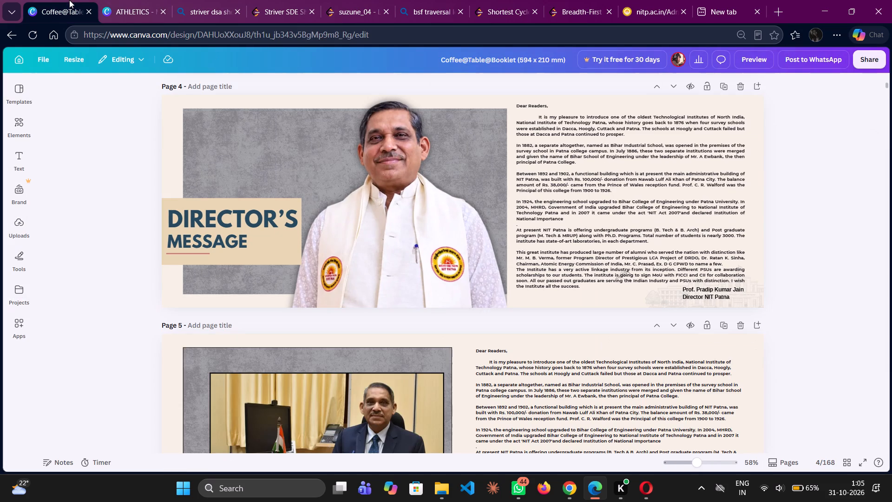
pyautogui.scroll(1, 221, 189)
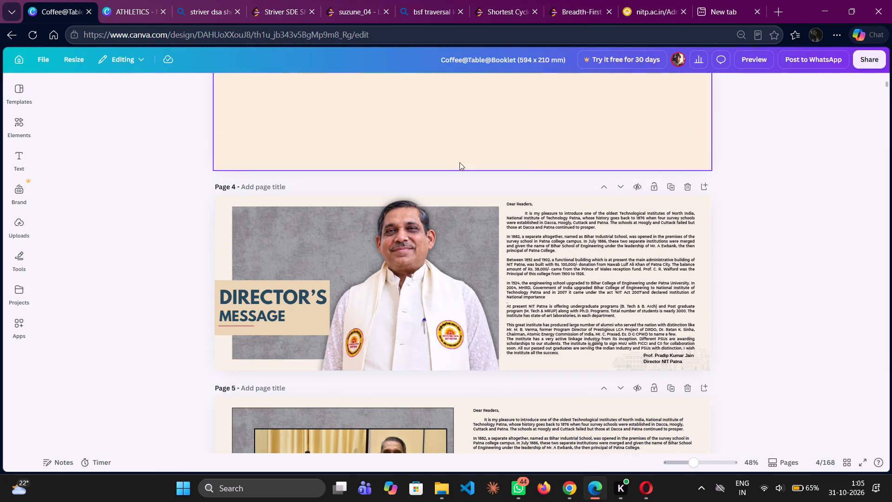
pyautogui.click(686, 185)
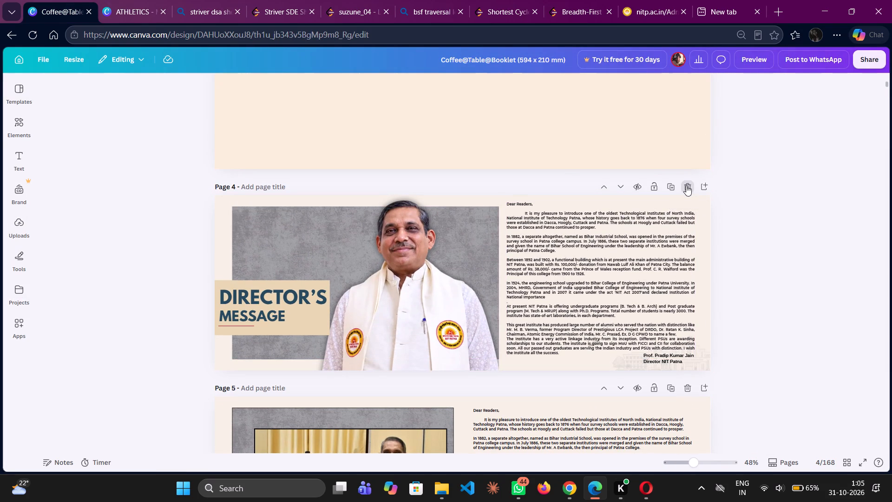
# Review the booklet's Chairman's and Dean's Message pages and the two NIT Patna cover pages.
pyautogui.scroll(-2, 748, 304)
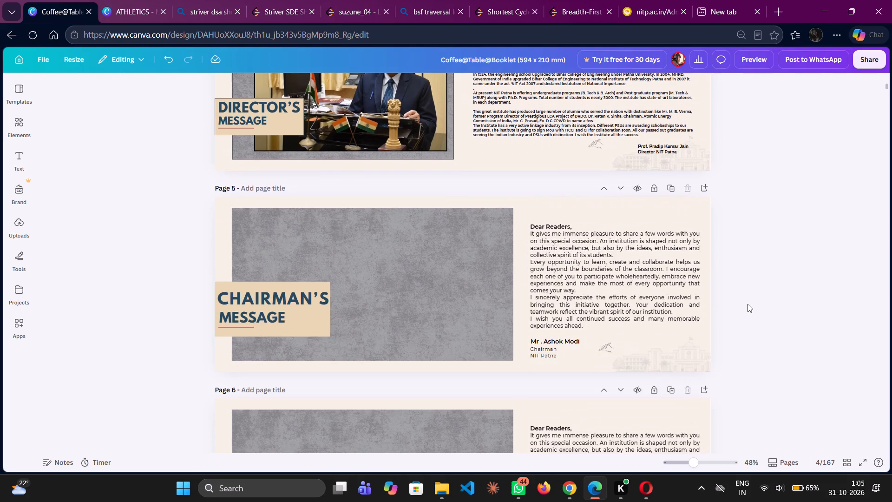
pyautogui.scroll(-2, 748, 304)
pyautogui.scroll(2, 748, 304)
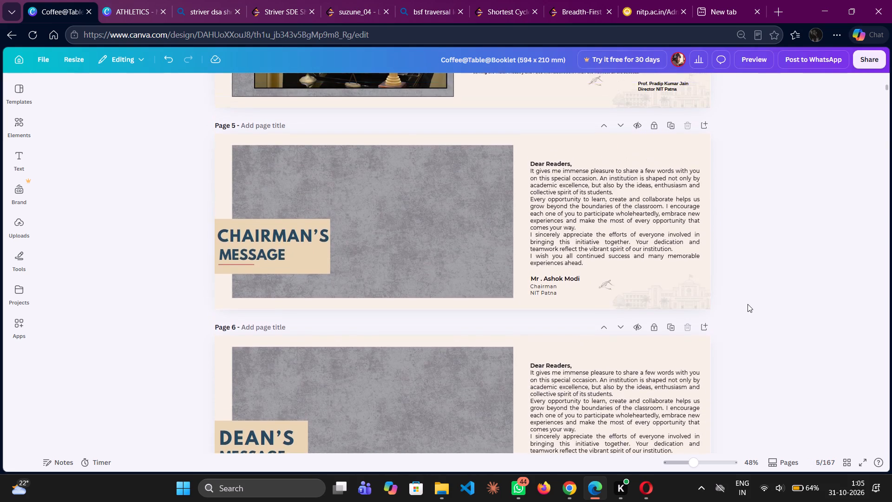
pyautogui.scroll(7, 748, 304)
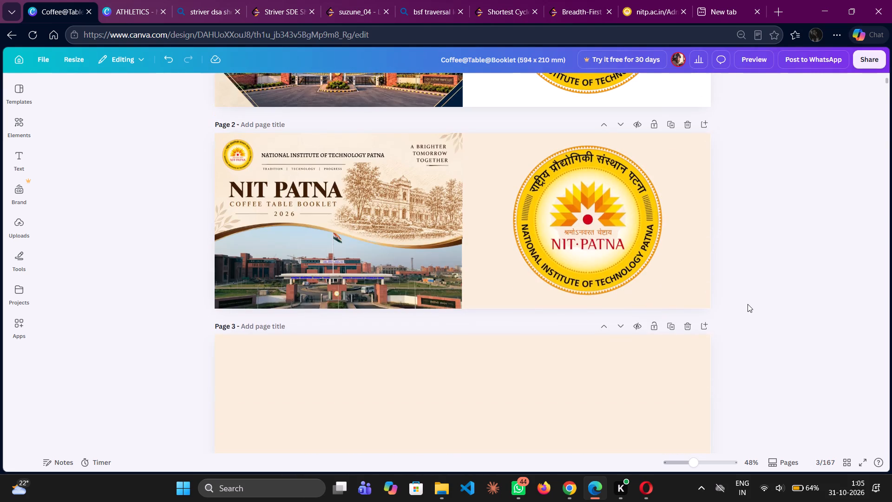
pyautogui.scroll(1, 748, 304)
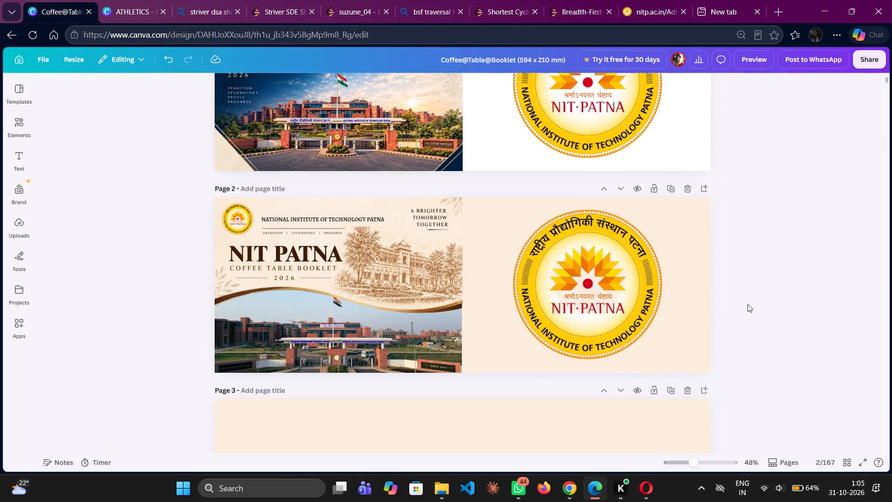
pyautogui.scroll(1, 748, 304)
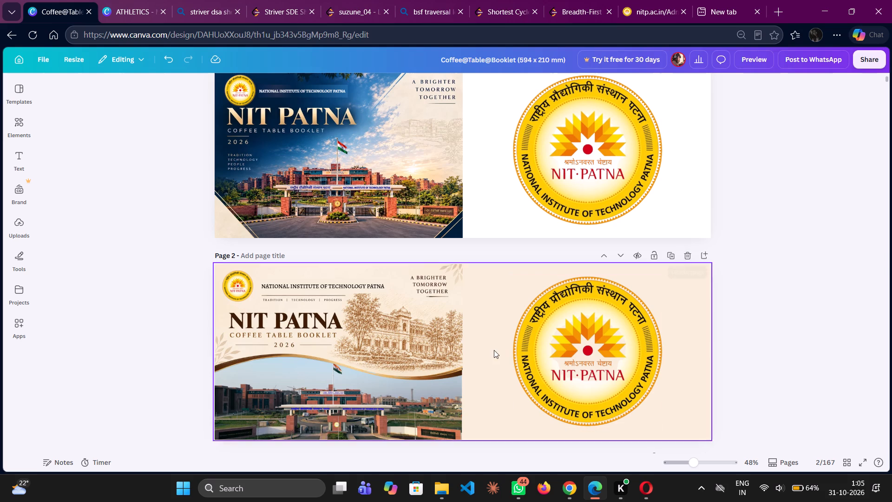
# At the end of the ATHLETICS design, add a page and apply the booklet's About This Book page with the main building photo uppermost.
pyautogui.scroll(-3, 446, 347)
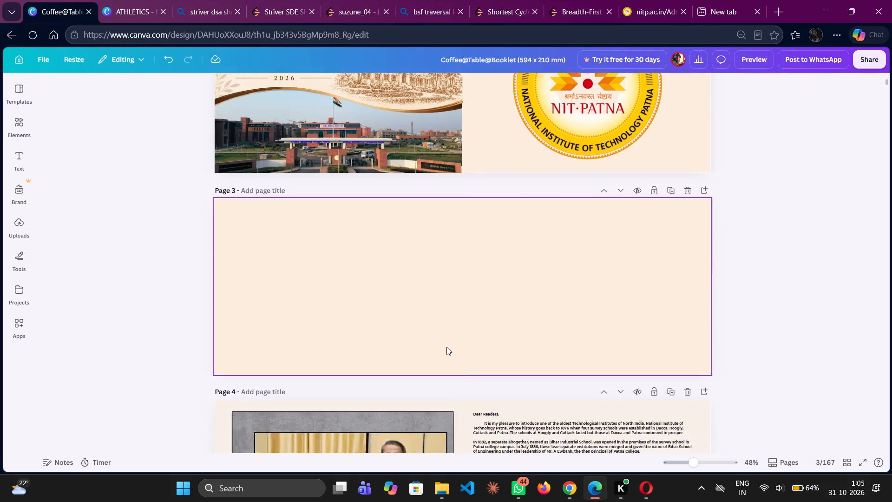
pyautogui.scroll(-5, 446, 347)
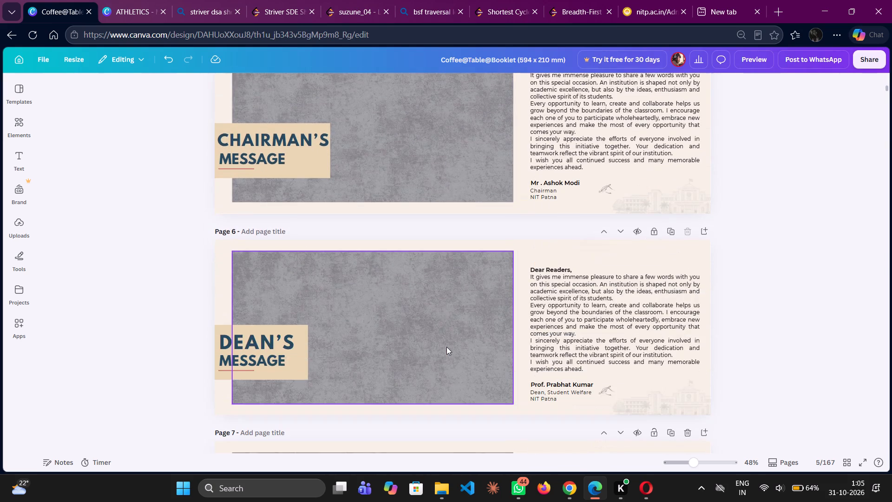
pyautogui.scroll(-5, 446, 347)
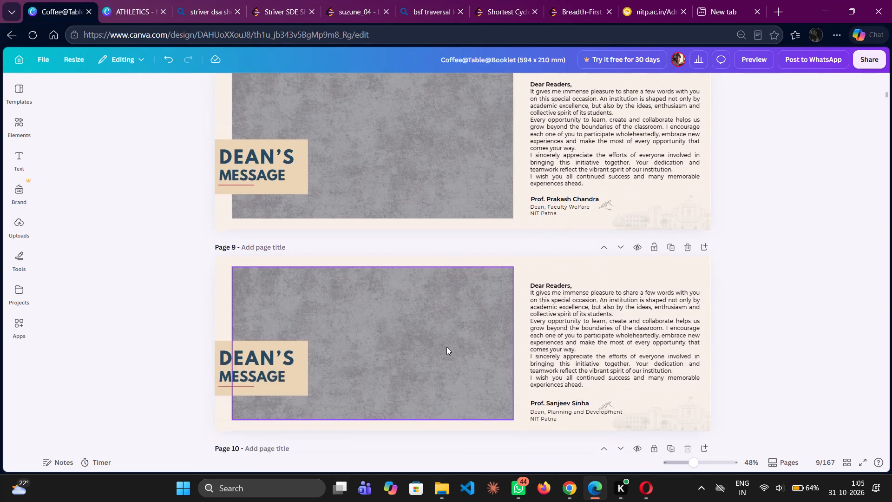
pyautogui.scroll(-3, 446, 347)
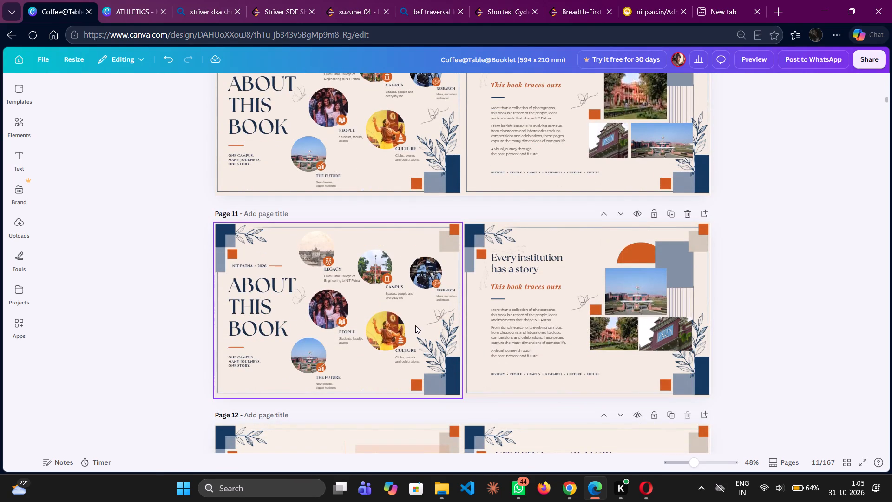
pyautogui.scroll(1, 415, 325)
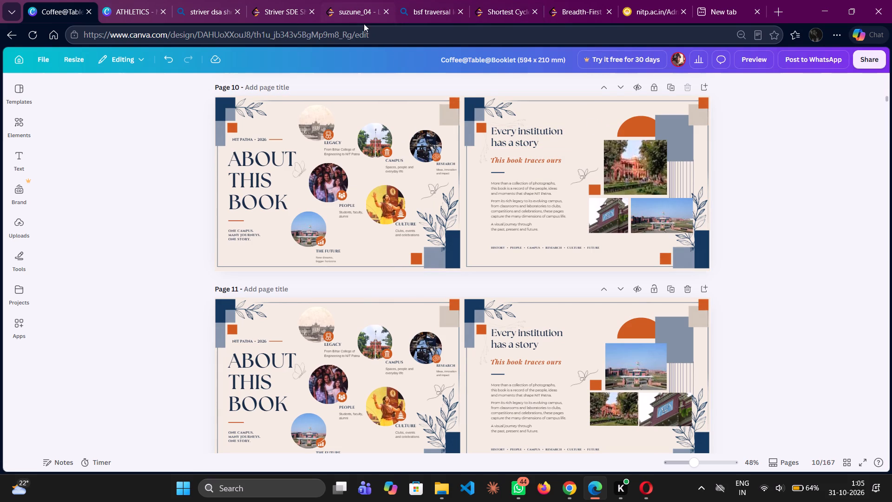
pyautogui.click(137, 0)
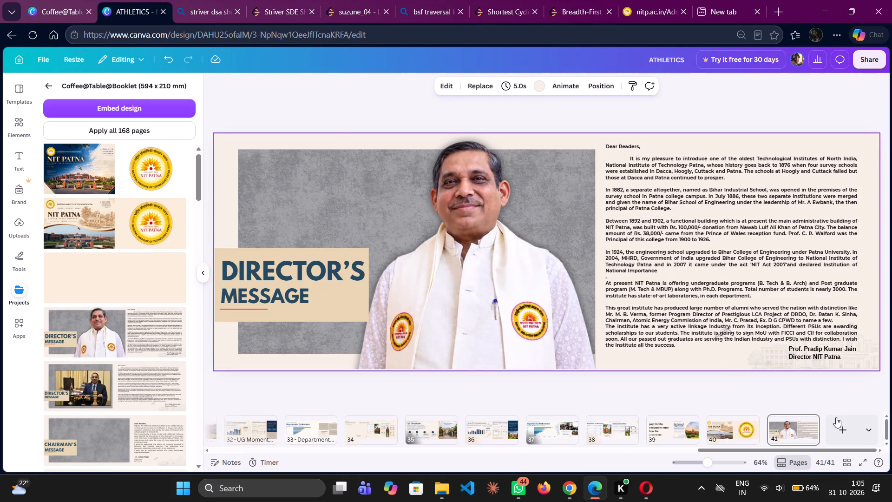
pyautogui.click(837, 425)
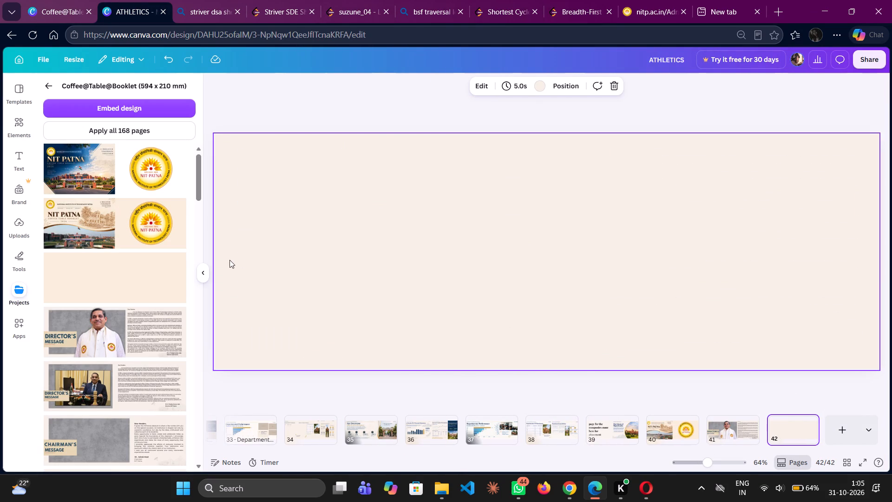
pyautogui.scroll(-8, 136, 339)
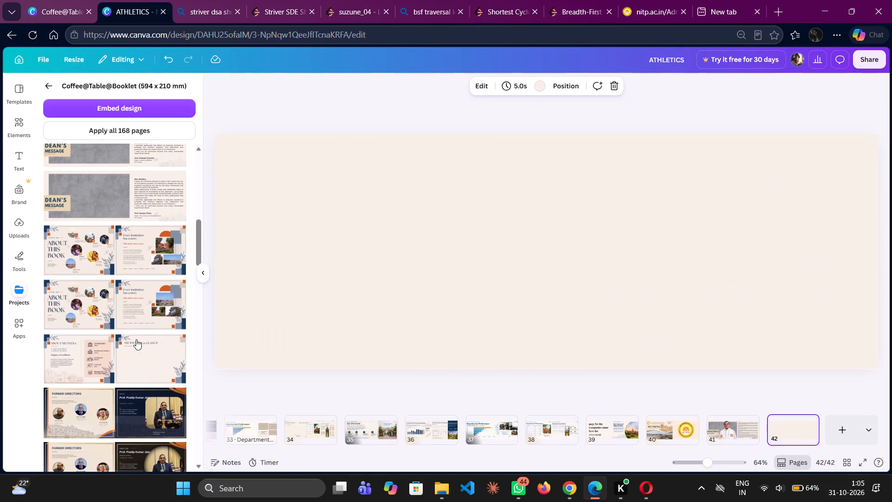
pyautogui.click(122, 242)
pyautogui.click(302, 264)
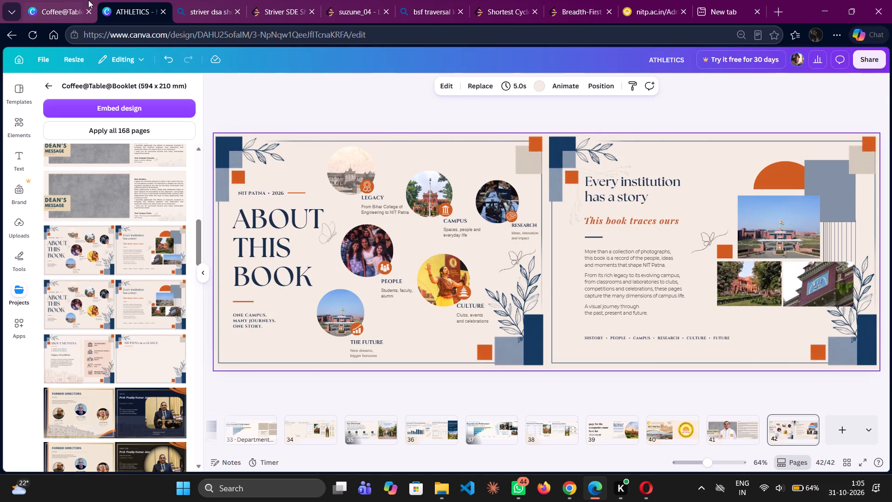
# Return to the Coffee@Table@Booklet design and delete page 11, the duplicate About This Book page.
pyautogui.click(63, 0)
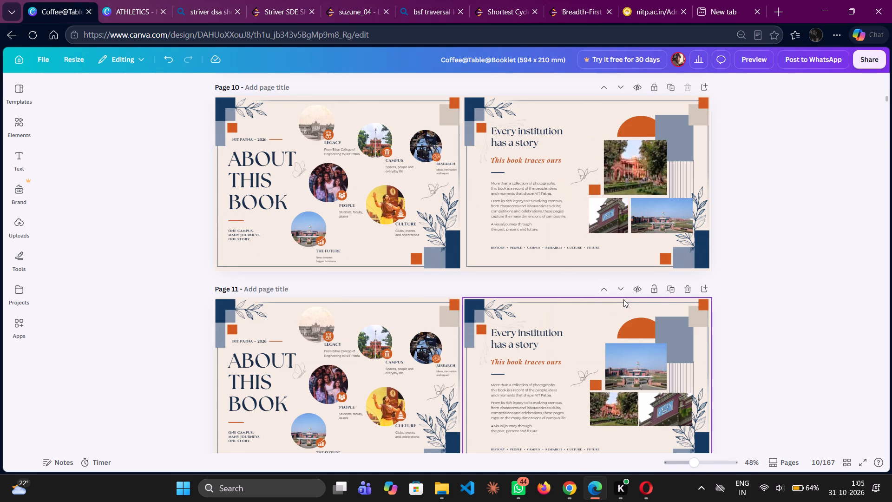
pyautogui.scroll(-1, 623, 299)
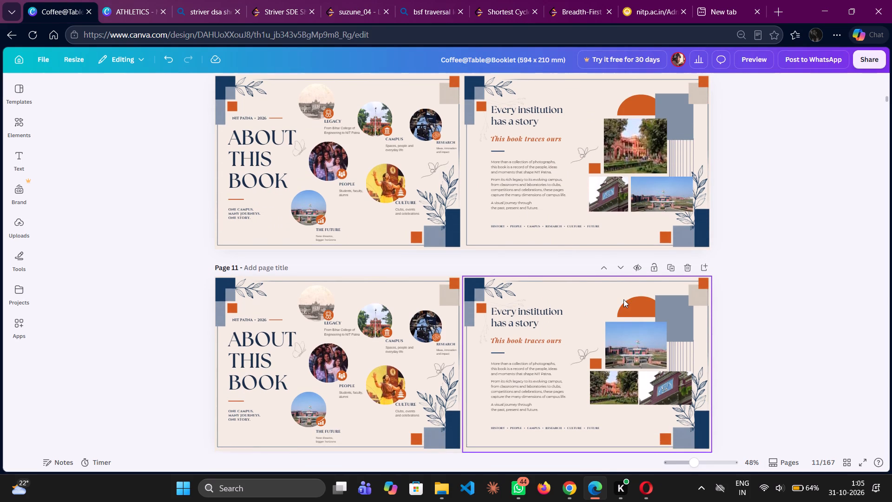
pyautogui.scroll(-1, 623, 299)
pyautogui.click(689, 272)
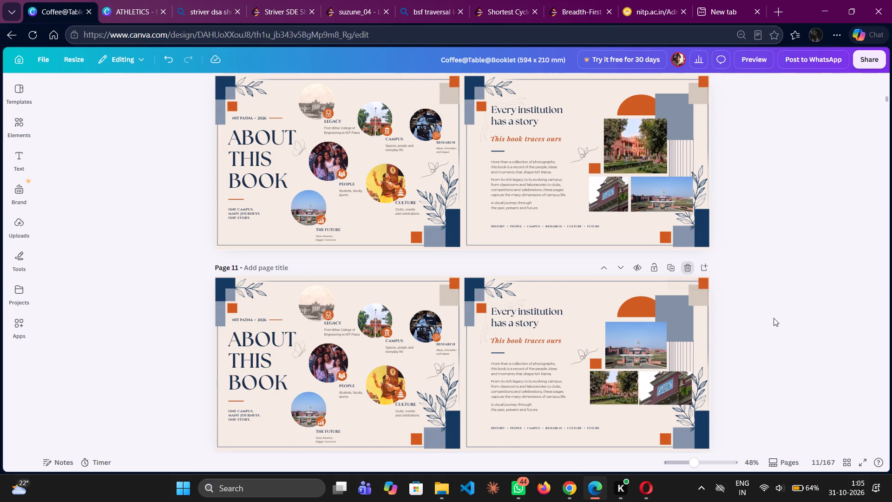
# Review the booklet's About NIT Patna page, the alternative Former Directors pages and the NIT Patna Today page.
pyautogui.scroll(-2, 774, 318)
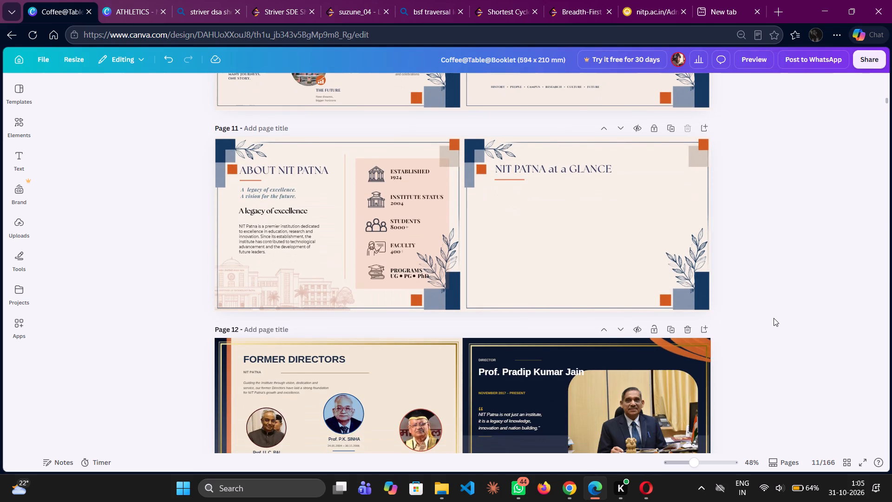
pyautogui.scroll(-4, 774, 318)
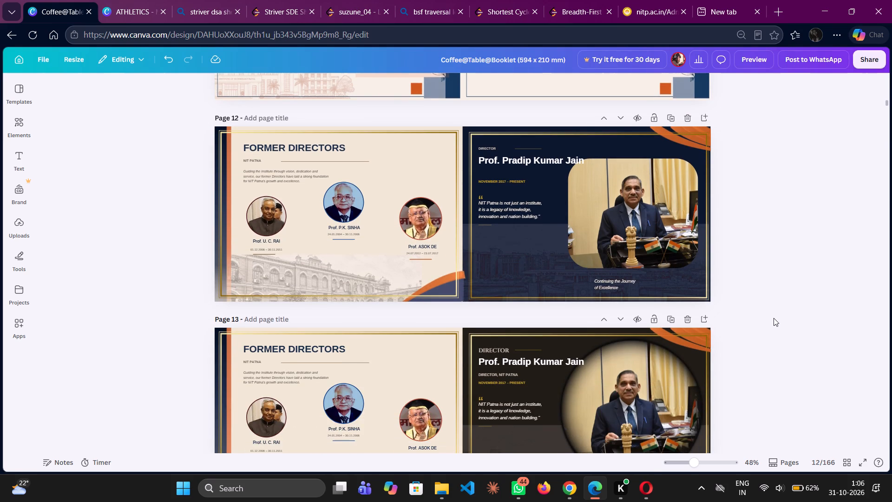
pyautogui.scroll(-2, 774, 318)
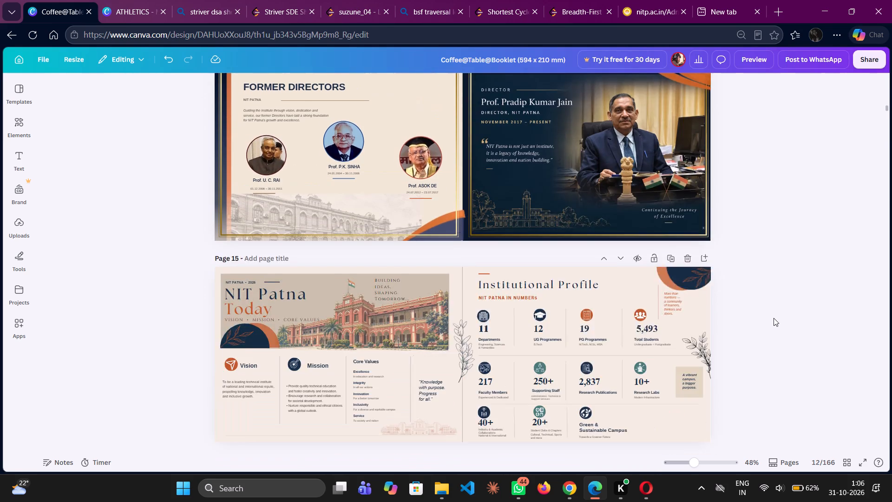
pyautogui.scroll(7, 774, 318)
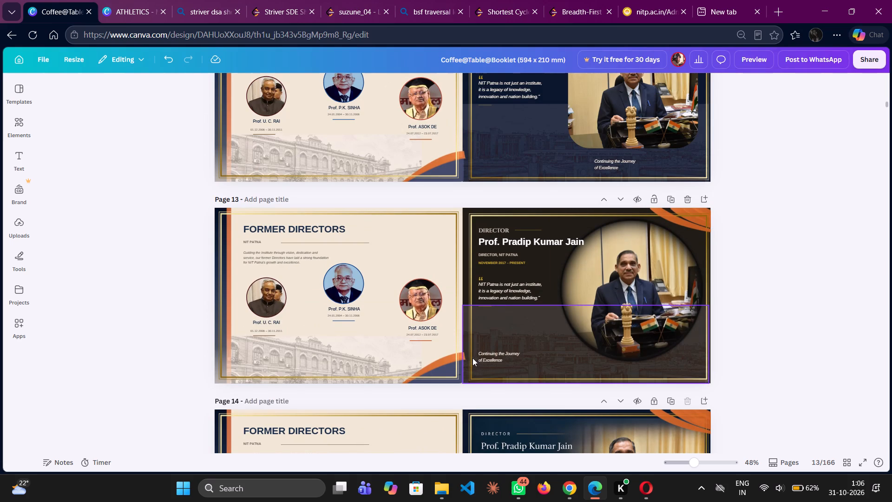
# On page 13, unlock the faded building overlay on the Director half and stretch it upward to the full page height of 210 mm.
pyautogui.click(522, 345)
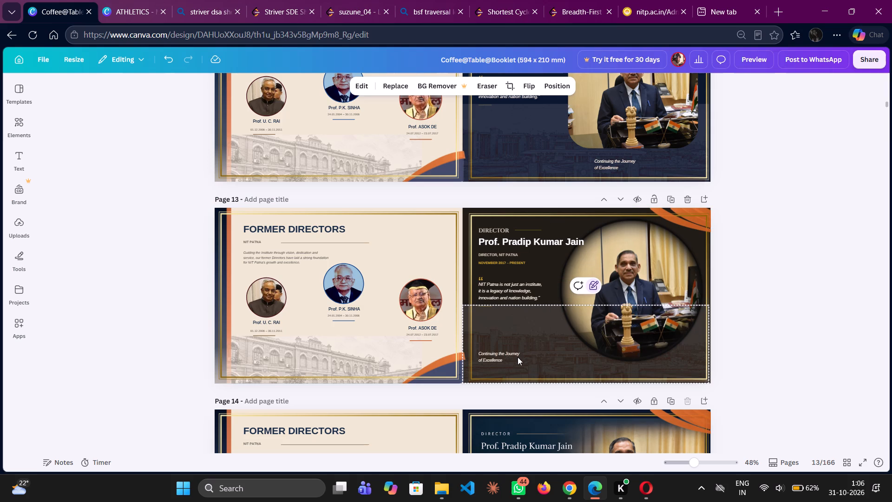
pyautogui.click(518, 357)
pyautogui.moveTo(464, 305); pyautogui.dragTo(516, 334)
pyautogui.click(516, 334)
pyautogui.moveTo(507, 332); pyautogui.dragTo(525, 373)
pyautogui.click(571, 337)
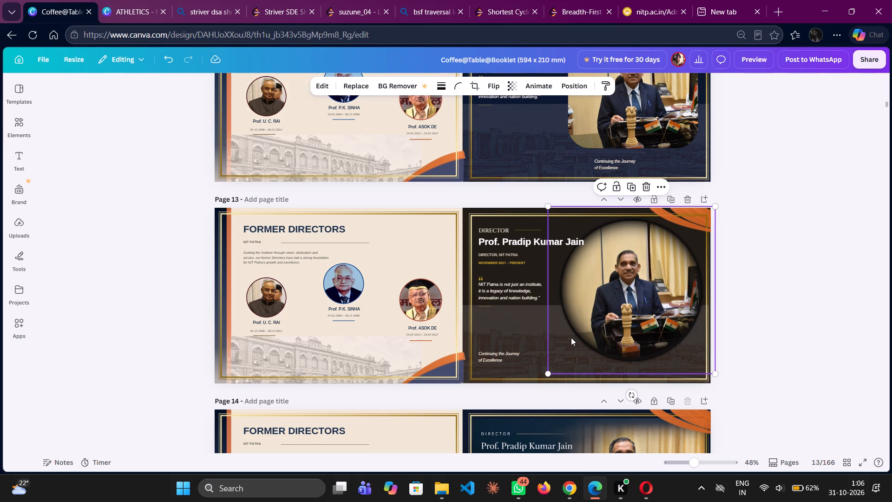
pyautogui.click(539, 328)
pyautogui.click(597, 284)
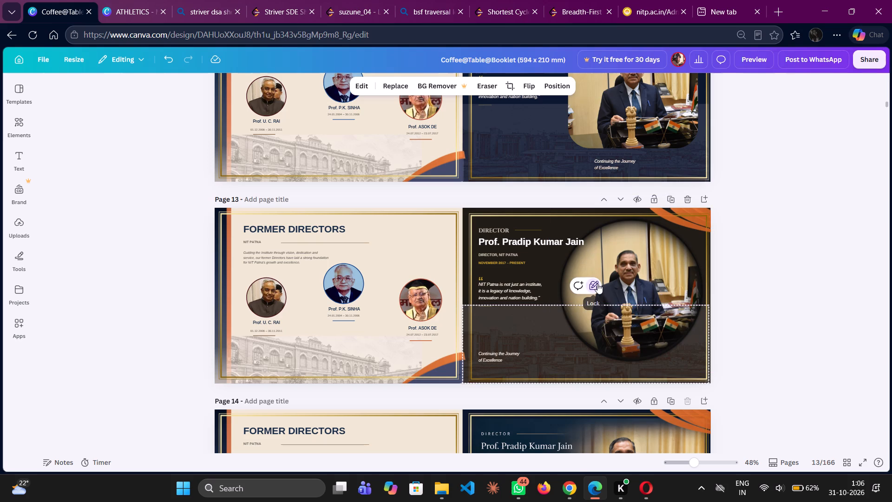
pyautogui.click(597, 284)
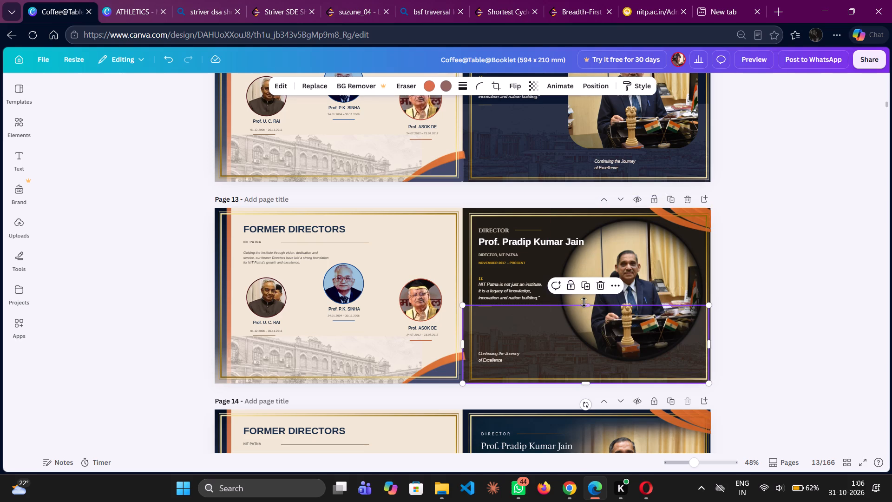
pyautogui.moveTo(584, 302); pyautogui.dragTo(579, 218)
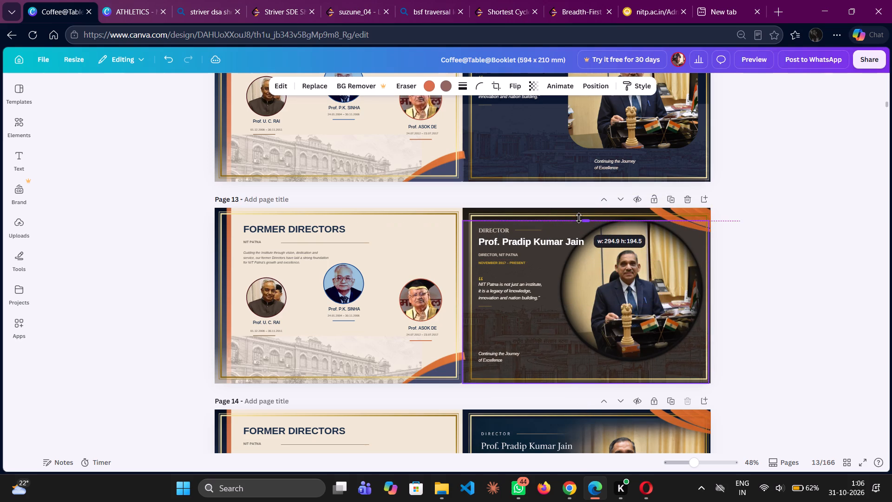
pyautogui.moveTo(579, 218); pyautogui.dragTo(580, 206)
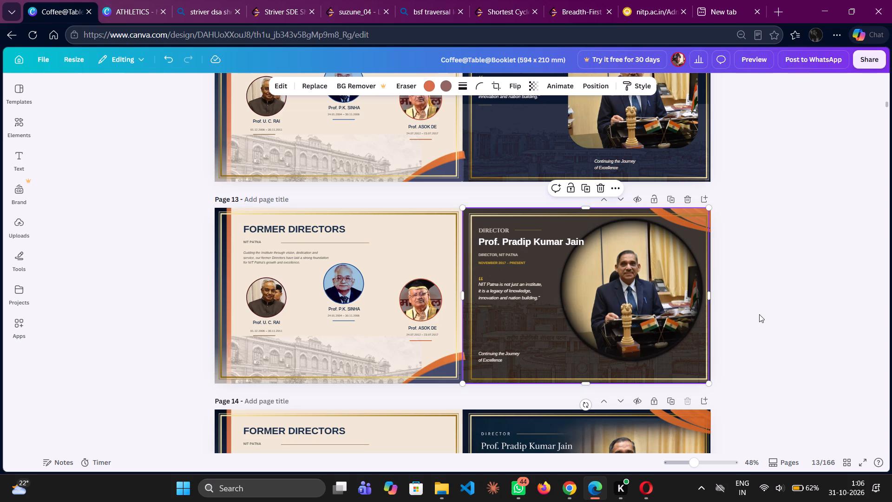
pyautogui.click(589, 210)
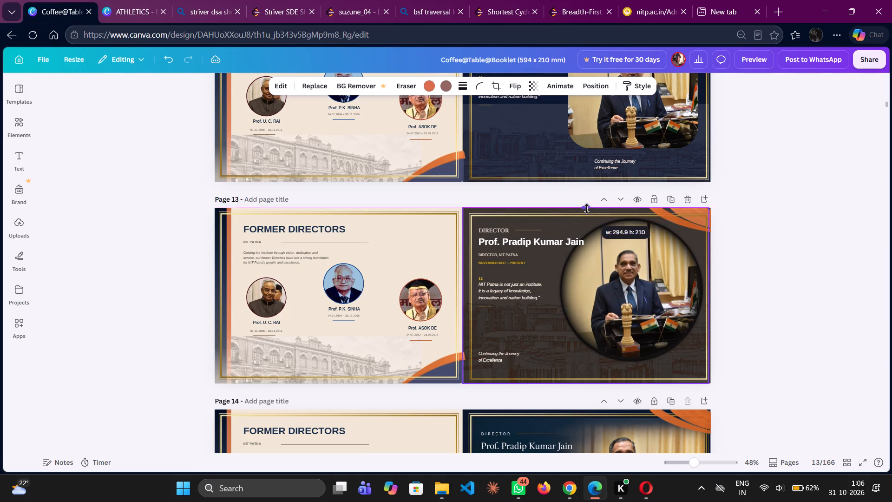
# On page 12, stretch the faded building overlay on the Director half upward to the page's top edge.
pyautogui.scroll(2, 586, 208)
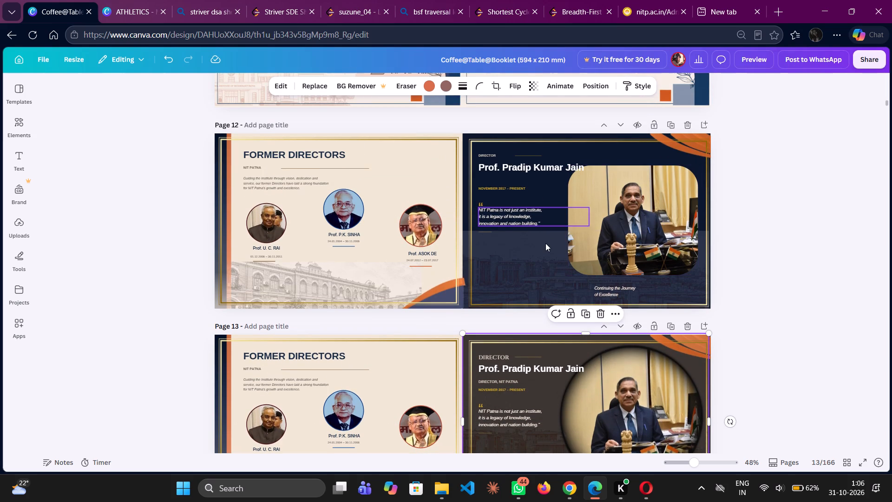
pyautogui.click(545, 243)
pyautogui.moveTo(583, 232); pyautogui.dragTo(584, 191)
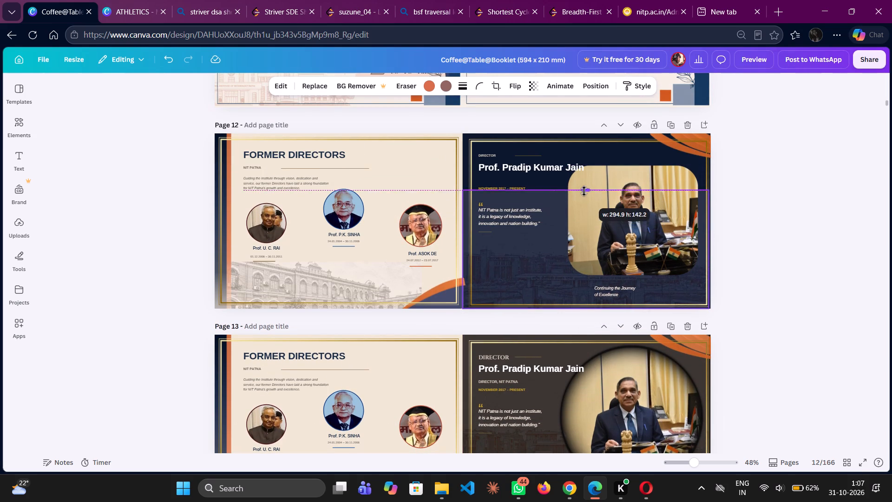
pyautogui.moveTo(584, 191); pyautogui.dragTo(579, 136)
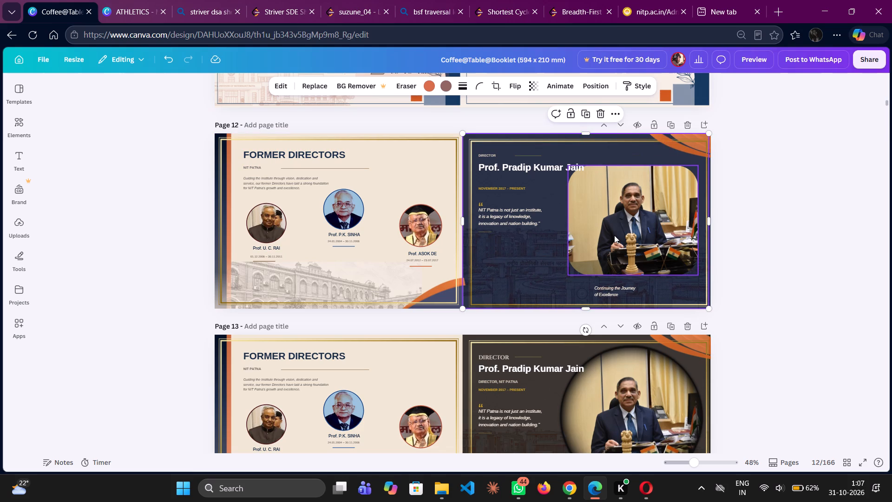
# Enlarge the director's rounded portrait on page 12 outward from its upper-left corner.
pyautogui.click(614, 235)
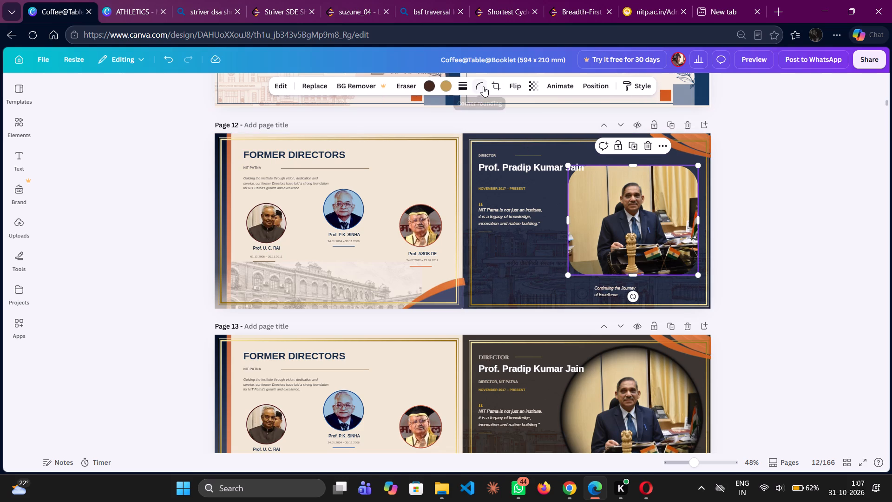
pyautogui.click(483, 86)
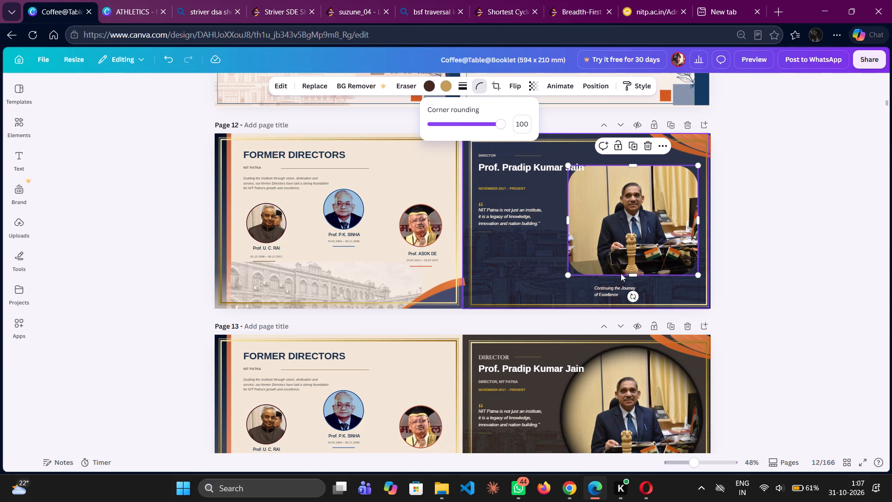
pyautogui.moveTo(570, 163); pyautogui.dragTo(577, 170)
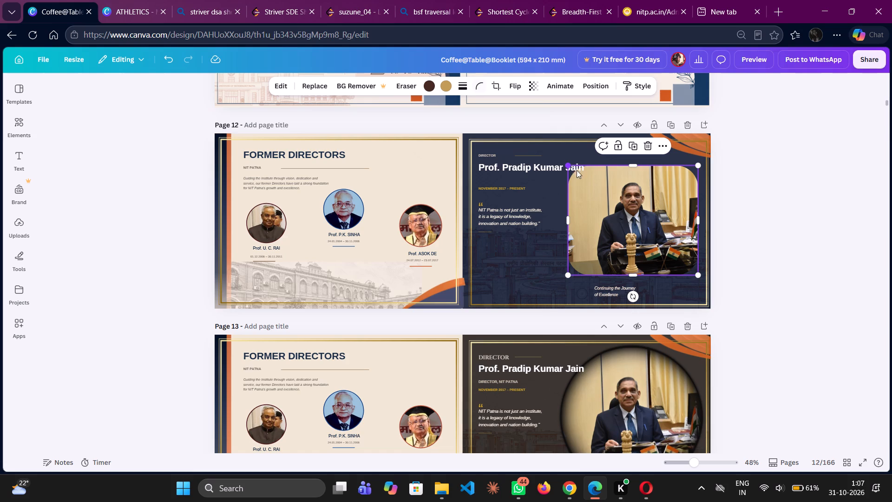
pyautogui.moveTo(577, 170); pyautogui.dragTo(566, 158)
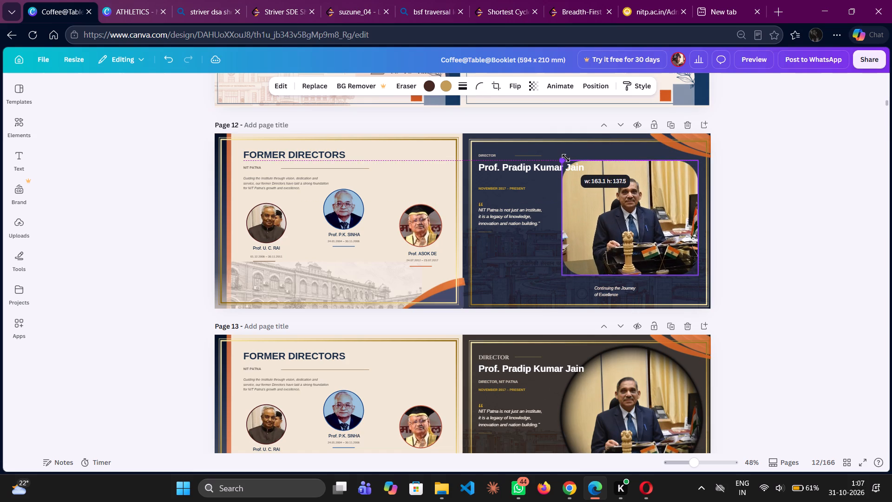
pyautogui.moveTo(566, 158); pyautogui.dragTo(563, 155)
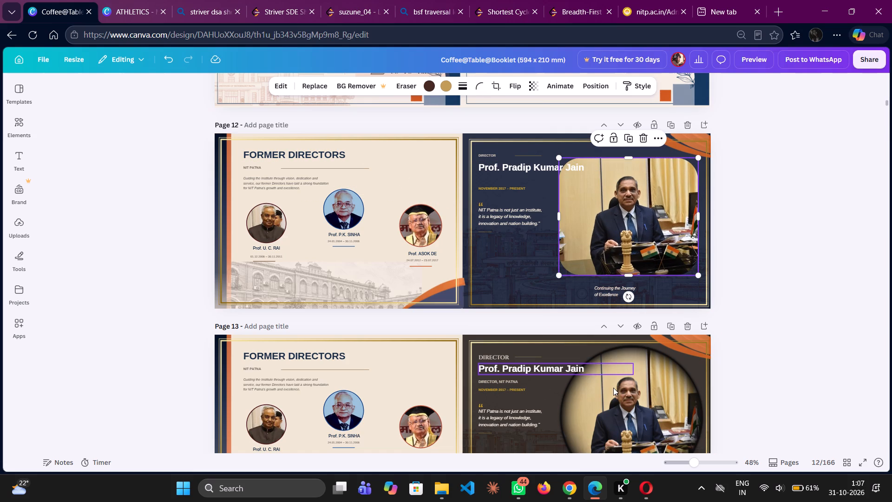
# Move the dark circular shading ring off the director's portrait on page 13, toward the Former Directors half.
pyautogui.moveTo(613, 388); pyautogui.dragTo(489, 369)
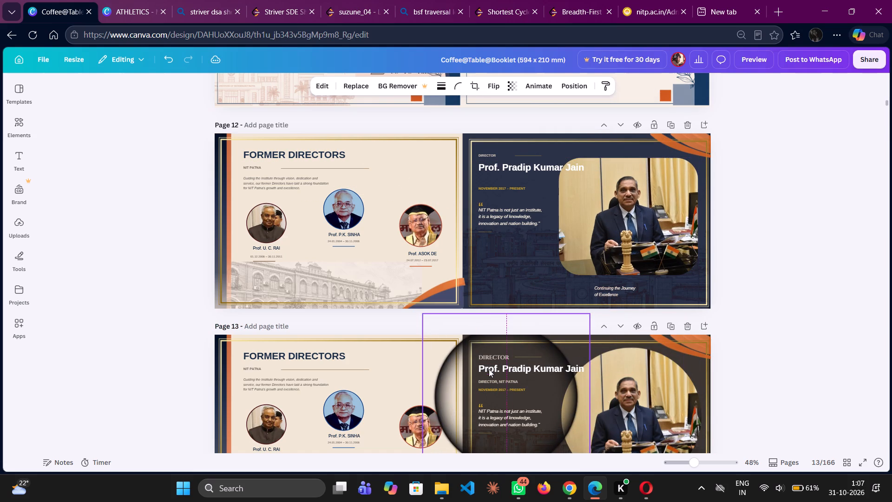
# Delete the rounded rectangular portrait of the director from page 12.
pyautogui.click(619, 253)
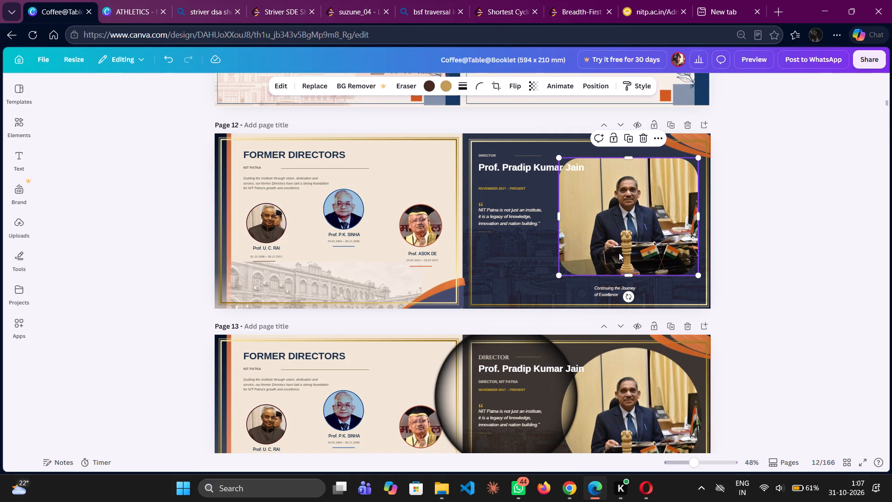
pyautogui.press('Delete')
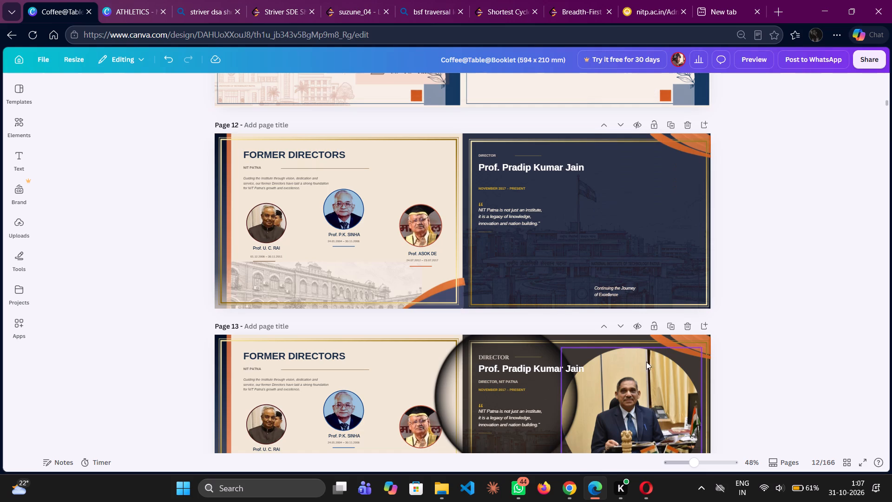
# Shift page 12's faded building overlay downward and resize it to about 298 mm wide, covering the Director half up to the page's top edge.
pyautogui.moveTo(575, 251); pyautogui.dragTo(571, 267)
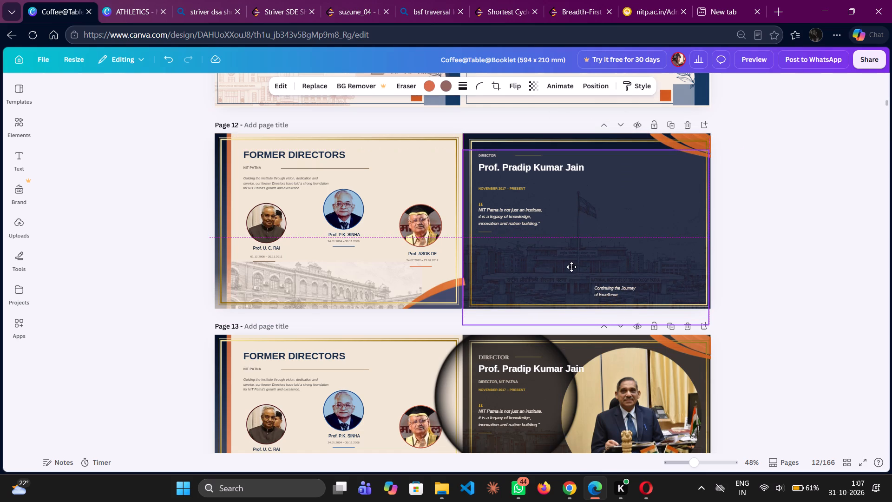
pyautogui.moveTo(571, 267); pyautogui.dragTo(564, 270)
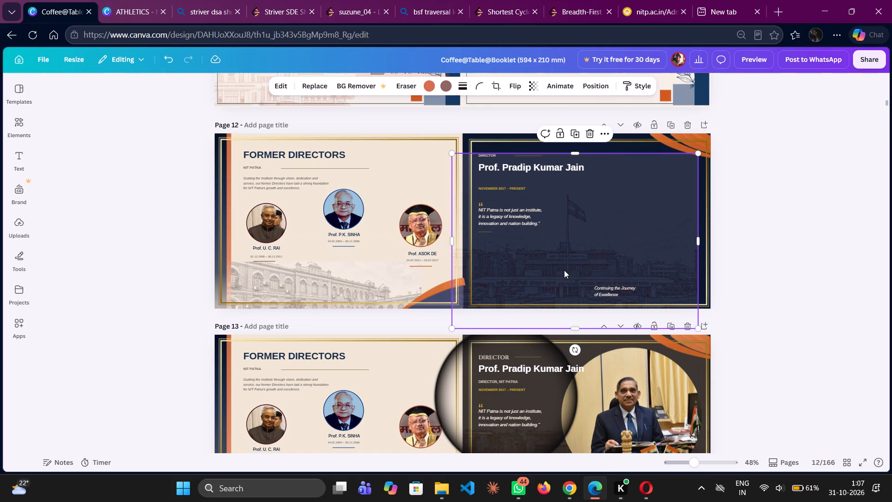
pyautogui.moveTo(698, 244); pyautogui.dragTo(711, 242)
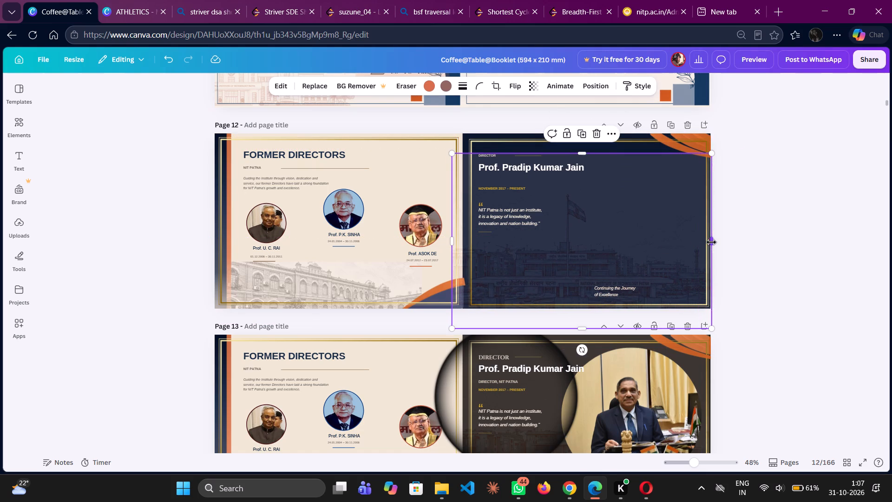
pyautogui.moveTo(586, 154); pyautogui.dragTo(585, 135)
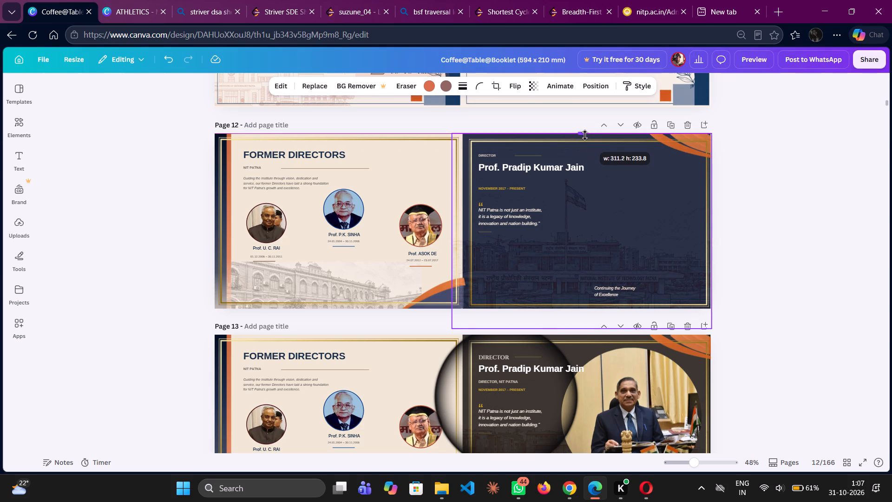
pyautogui.moveTo(585, 135); pyautogui.dragTo(585, 138)
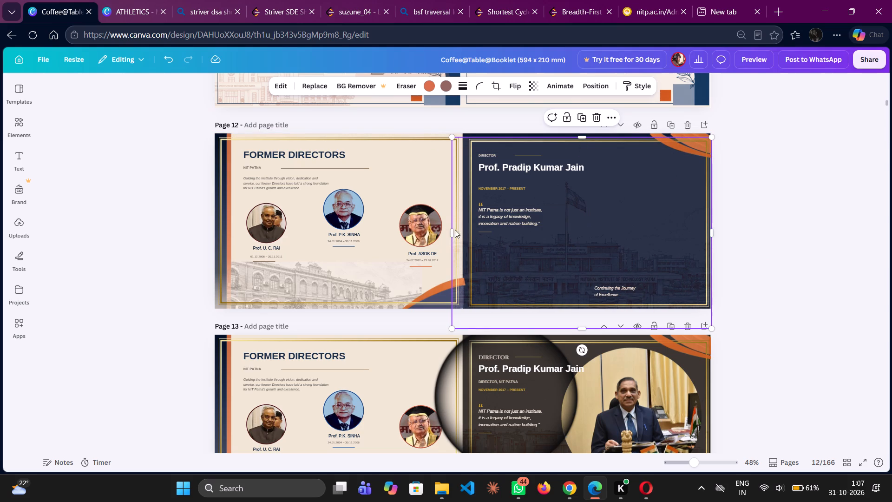
pyautogui.moveTo(451, 229); pyautogui.dragTo(461, 229)
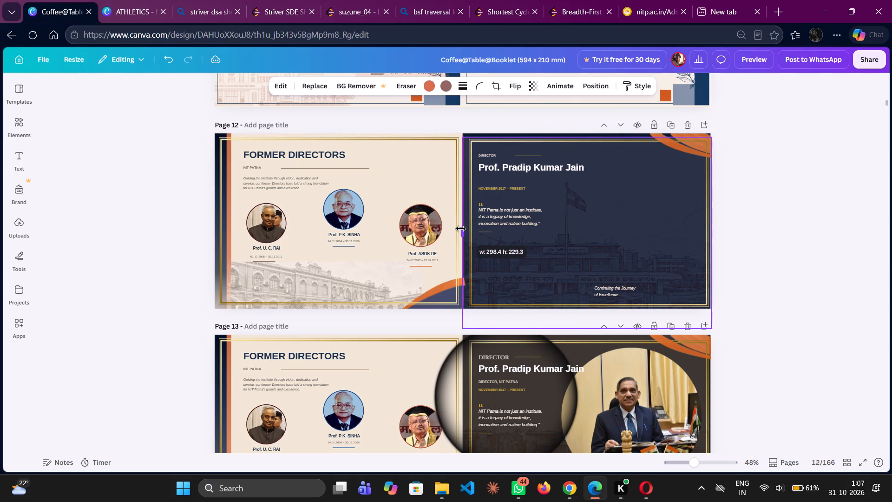
pyautogui.moveTo(461, 229); pyautogui.dragTo(460, 229)
pyautogui.moveTo(583, 139); pyautogui.dragTo(582, 134)
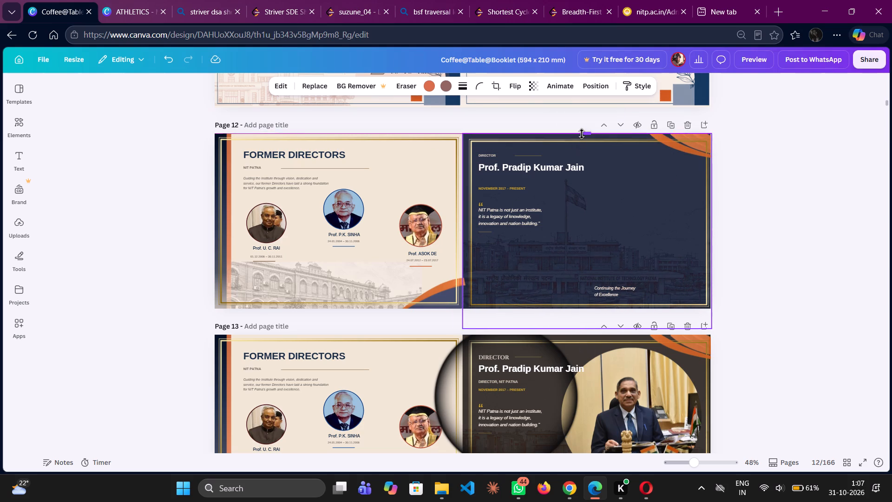
pyautogui.moveTo(582, 134); pyautogui.dragTo(582, 133)
pyautogui.click(801, 264)
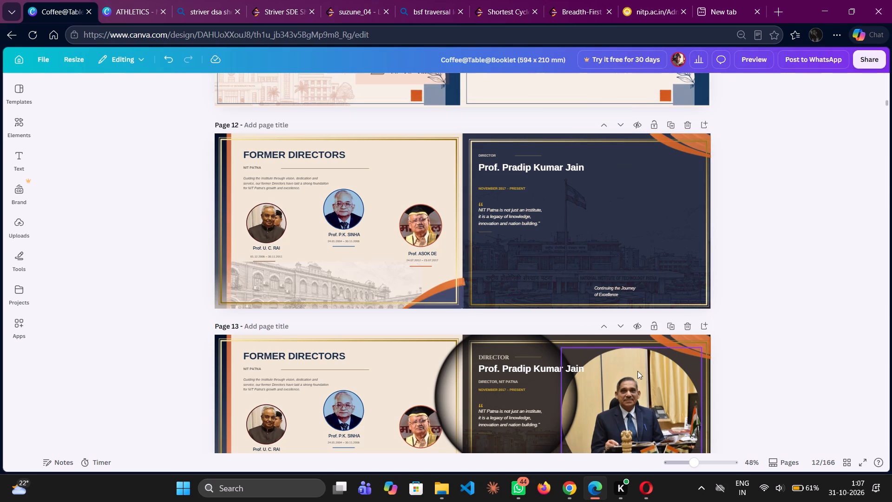
# Move the circular director portrait from page 13 onto page 12's Director half and place a copy back at its page 13 spot.
pyautogui.moveTo(624, 398); pyautogui.dragTo(626, 196)
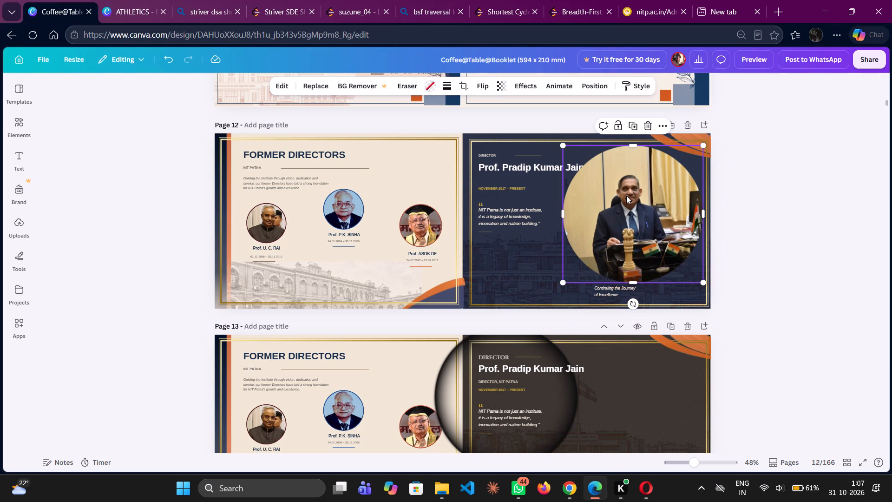
pyautogui.hotkey('ctrl', 'c')
pyautogui.hotkey('ctrl', 'v')
pyautogui.moveTo(626, 196); pyautogui.dragTo(654, 332)
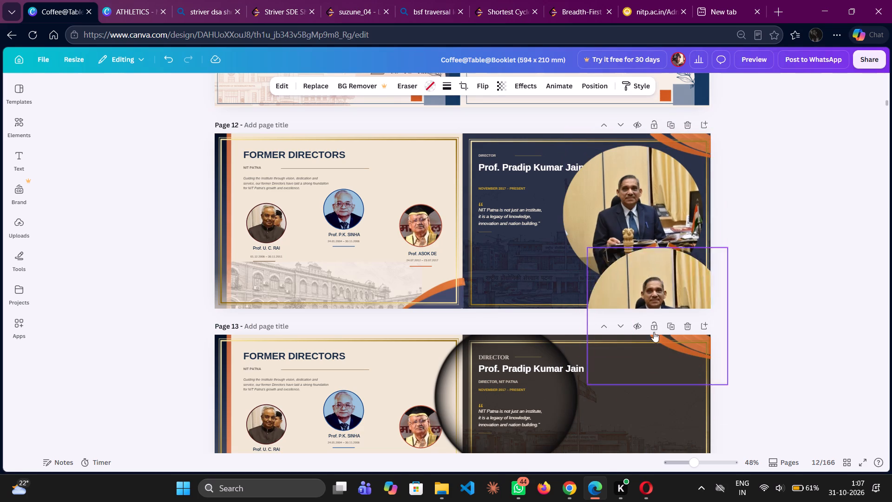
pyautogui.moveTo(654, 332); pyautogui.dragTo(630, 388)
pyautogui.moveTo(630, 388); pyautogui.dragTo(623, 397)
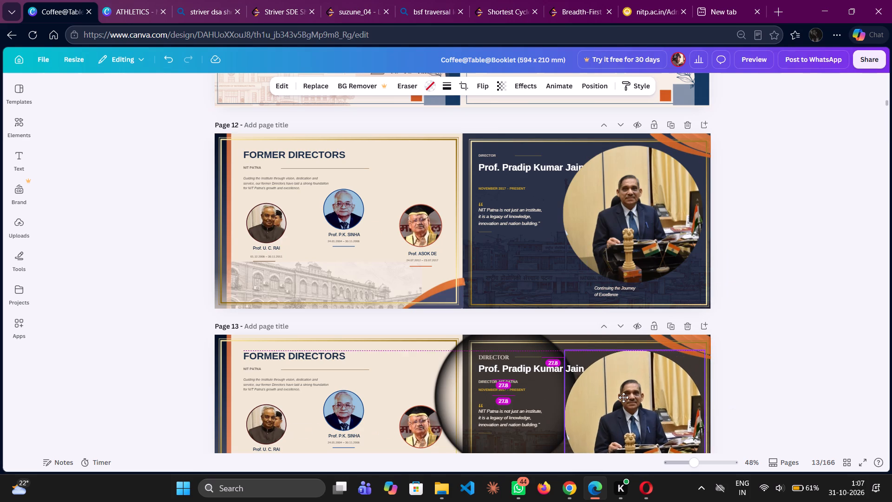
pyautogui.moveTo(623, 397); pyautogui.dragTo(622, 398)
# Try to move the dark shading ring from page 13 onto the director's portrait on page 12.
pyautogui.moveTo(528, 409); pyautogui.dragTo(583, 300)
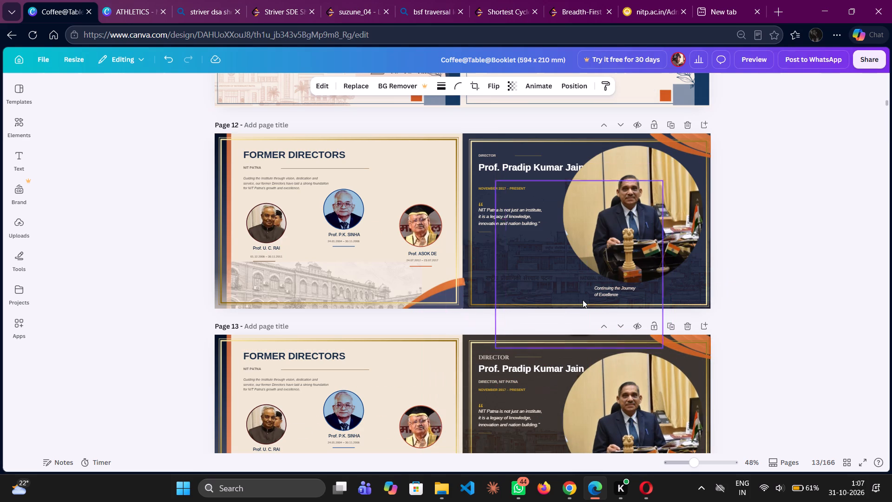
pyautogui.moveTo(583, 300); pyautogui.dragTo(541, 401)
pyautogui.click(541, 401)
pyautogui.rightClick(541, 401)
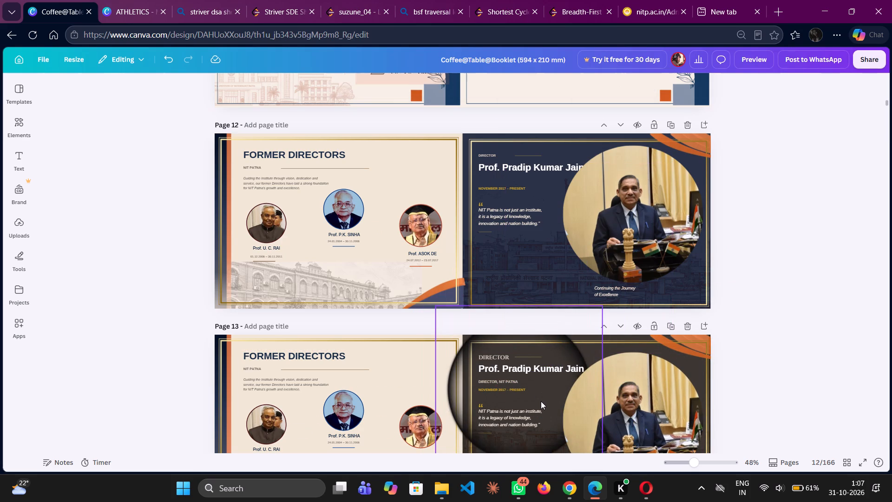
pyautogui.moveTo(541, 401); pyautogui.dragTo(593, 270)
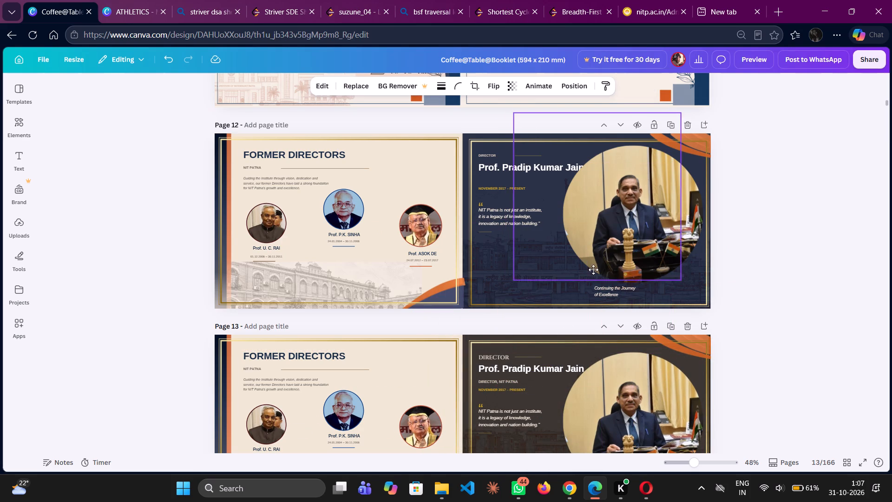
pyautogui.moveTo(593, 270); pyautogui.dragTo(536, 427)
# Shrink the circular director portrait on page 12 from its upper-left corner and nudge it upward, clear of the name heading.
pyautogui.click(647, 225)
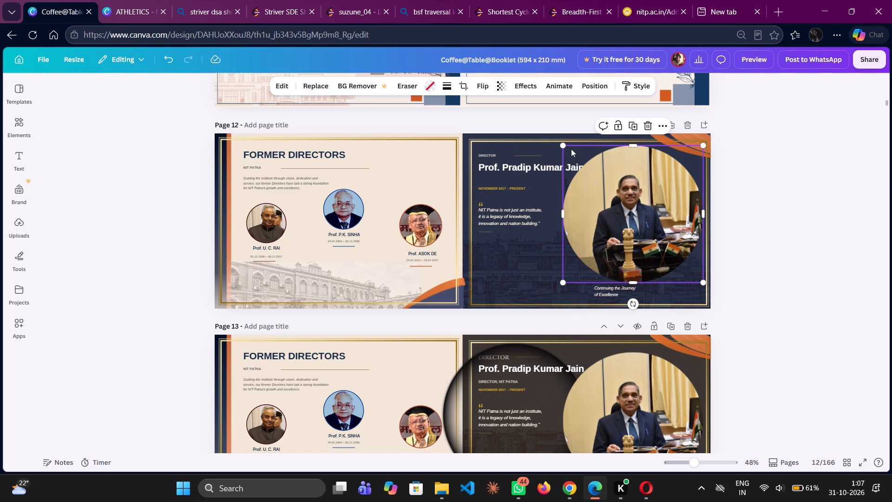
pyautogui.moveTo(564, 146); pyautogui.dragTo(590, 159)
pyautogui.moveTo(631, 214); pyautogui.dragTo(630, 207)
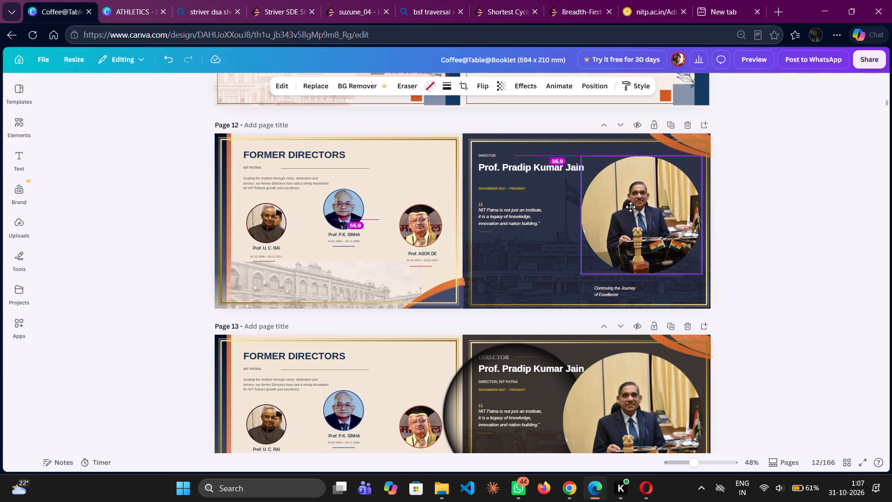
pyautogui.moveTo(630, 207); pyautogui.dragTo(631, 208)
# Position the dark shading ring on page 13 so that it frames the circular director portrait evenly.
pyautogui.moveTo(537, 392); pyautogui.dragTo(623, 383)
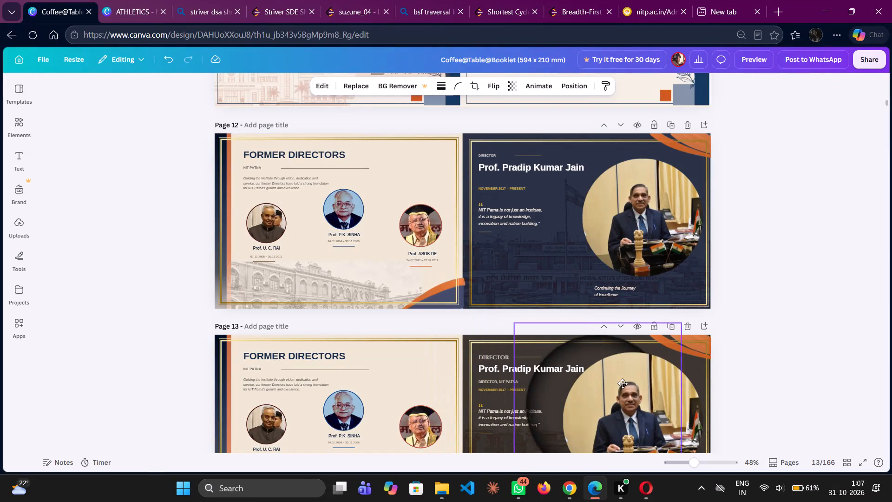
pyautogui.moveTo(623, 383); pyautogui.dragTo(649, 396)
pyautogui.scroll(-3, 649, 396)
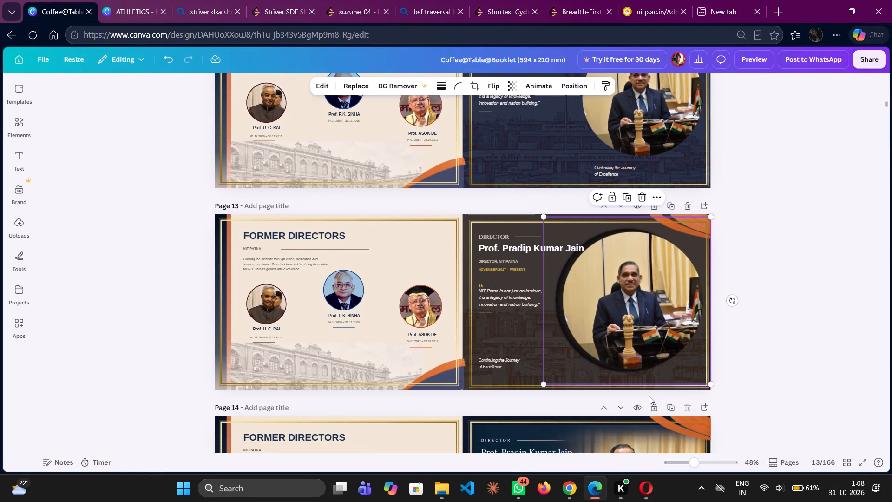
pyautogui.rightClick(583, 369)
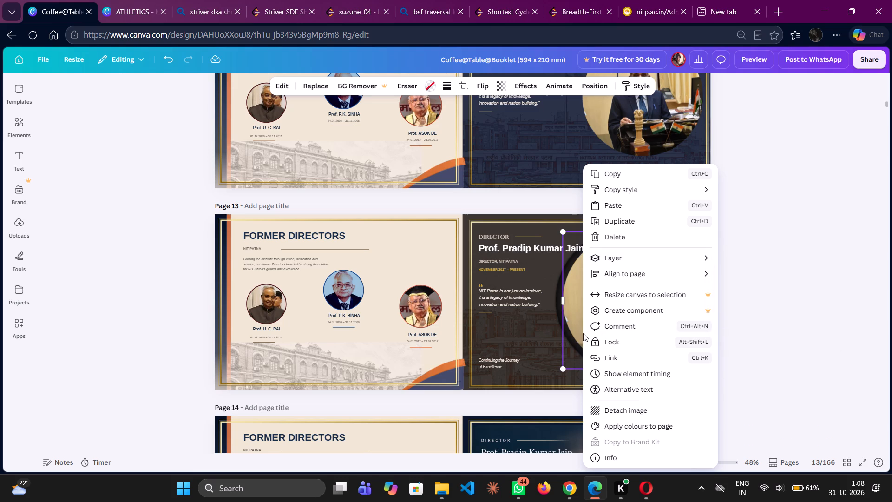
pyautogui.click(570, 352)
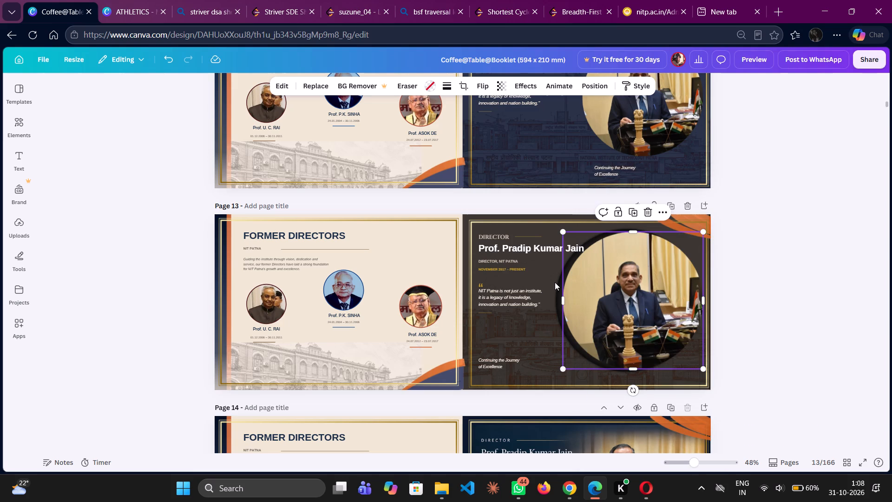
pyautogui.click(557, 286)
pyautogui.rightClick(557, 286)
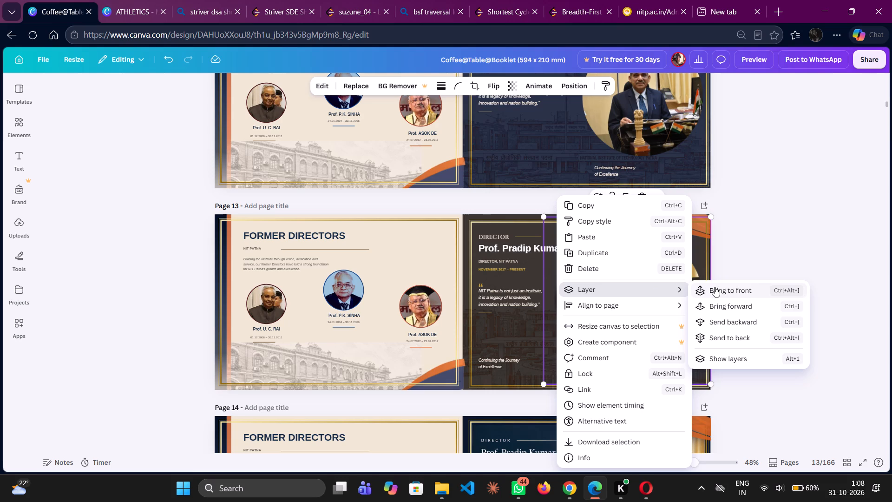
pyautogui.click(715, 287)
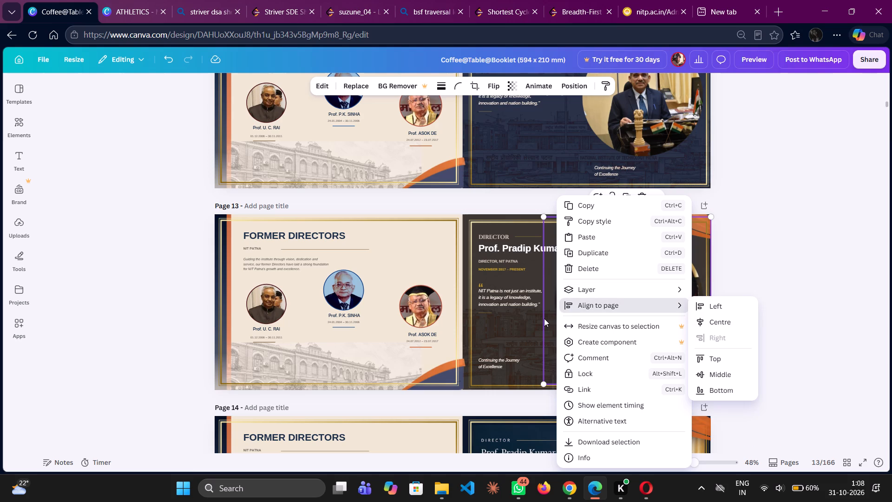
pyautogui.click(544, 318)
pyautogui.moveTo(553, 329); pyautogui.dragTo(578, 339)
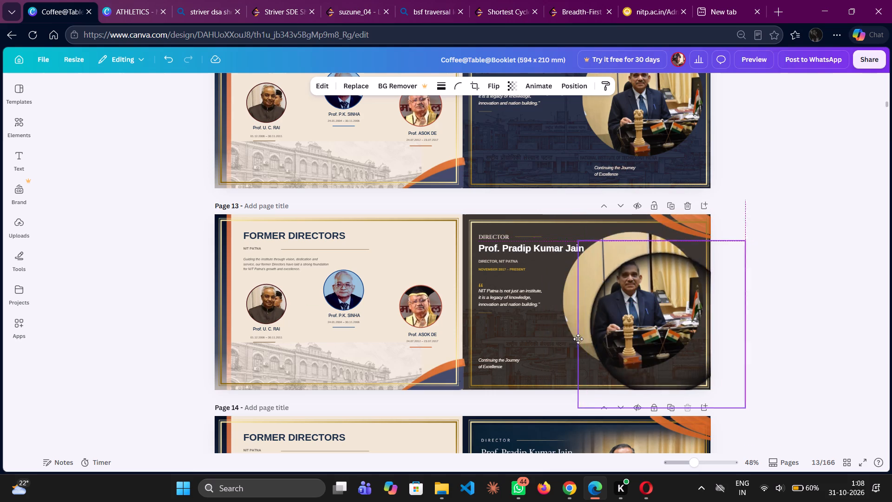
pyautogui.moveTo(578, 339); pyautogui.dragTo(558, 330)
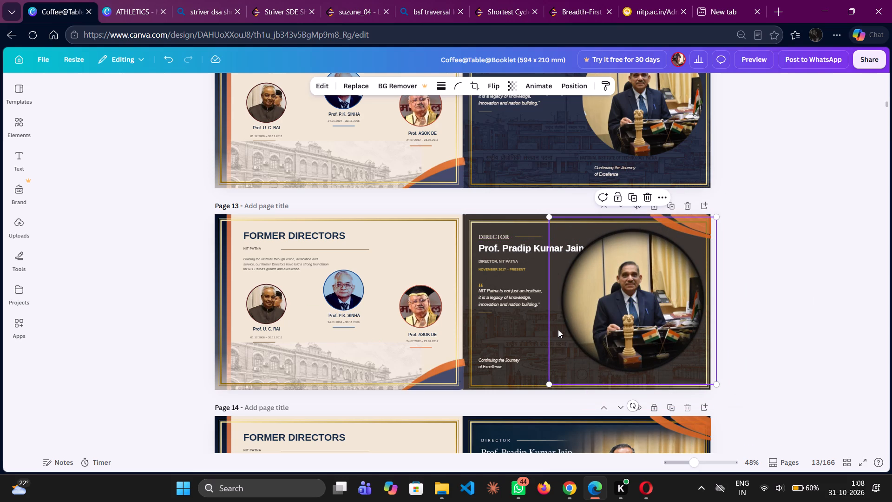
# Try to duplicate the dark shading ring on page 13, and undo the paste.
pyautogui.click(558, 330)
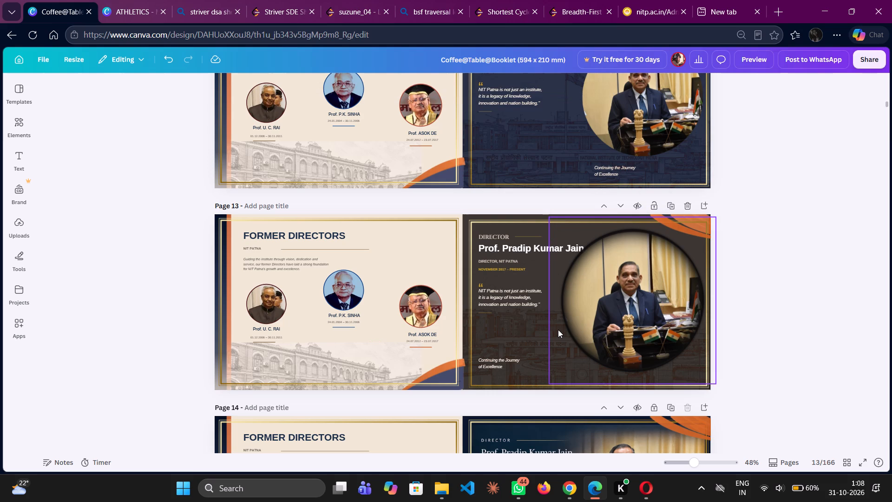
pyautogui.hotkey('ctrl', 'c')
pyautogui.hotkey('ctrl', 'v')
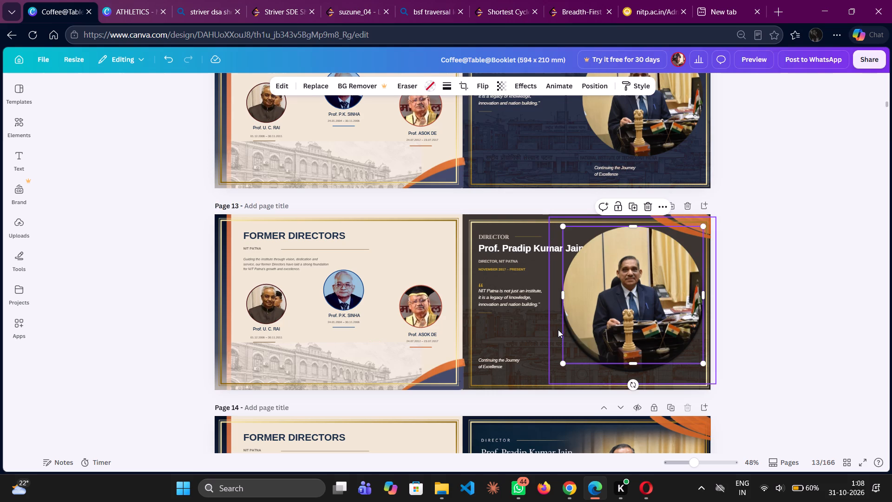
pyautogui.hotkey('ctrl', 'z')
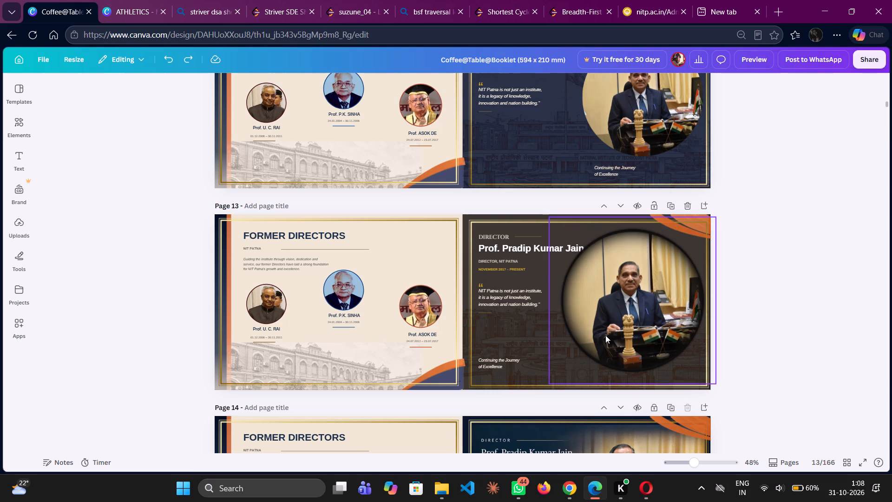
# Duplicate the dark shading ring on page 13 and move the copy up to the director's portrait on page 12.
pyautogui.click(576, 372)
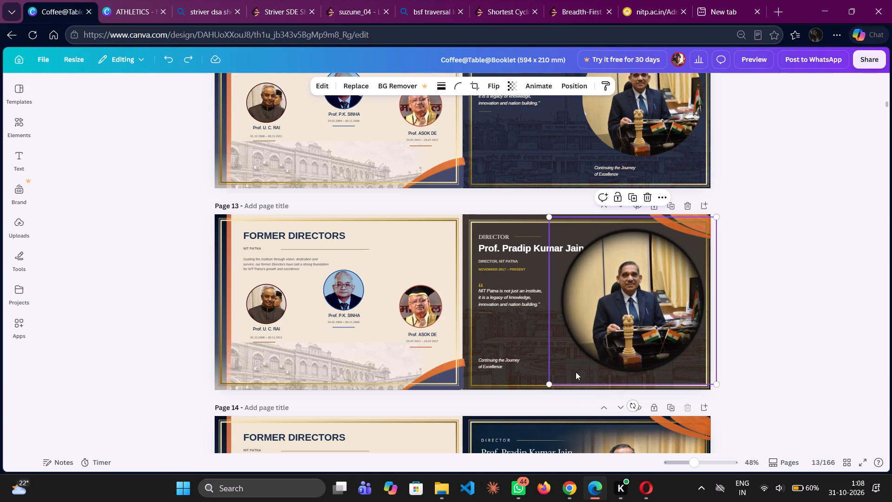
pyautogui.hotkey('ctrl', 'c')
pyautogui.hotkey('ctrl', 'v')
pyautogui.moveTo(576, 372); pyautogui.dragTo(570, 367)
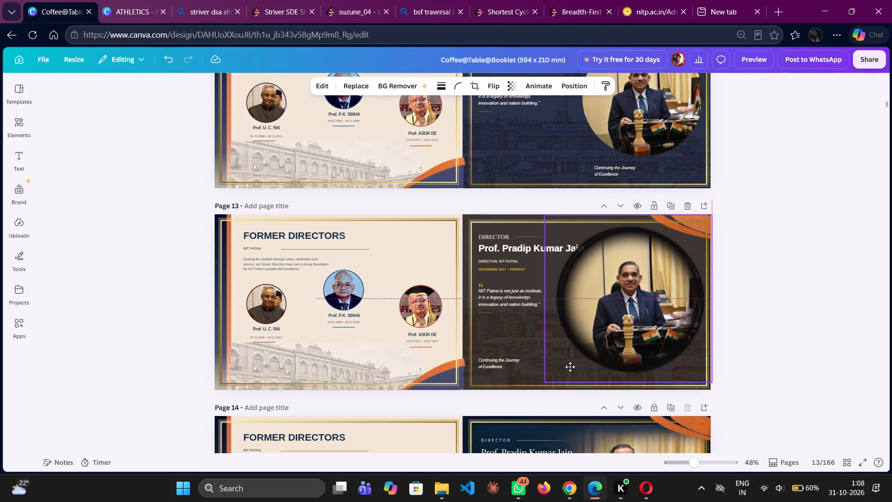
pyautogui.moveTo(570, 367); pyautogui.dragTo(572, 210)
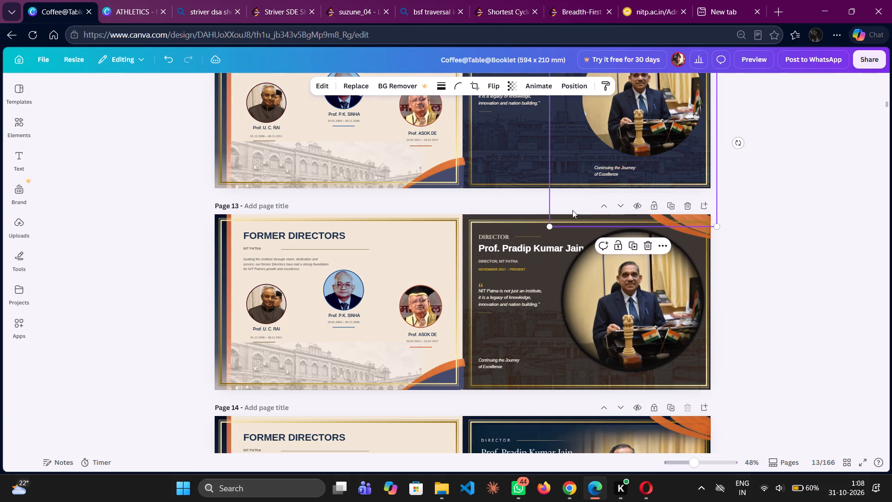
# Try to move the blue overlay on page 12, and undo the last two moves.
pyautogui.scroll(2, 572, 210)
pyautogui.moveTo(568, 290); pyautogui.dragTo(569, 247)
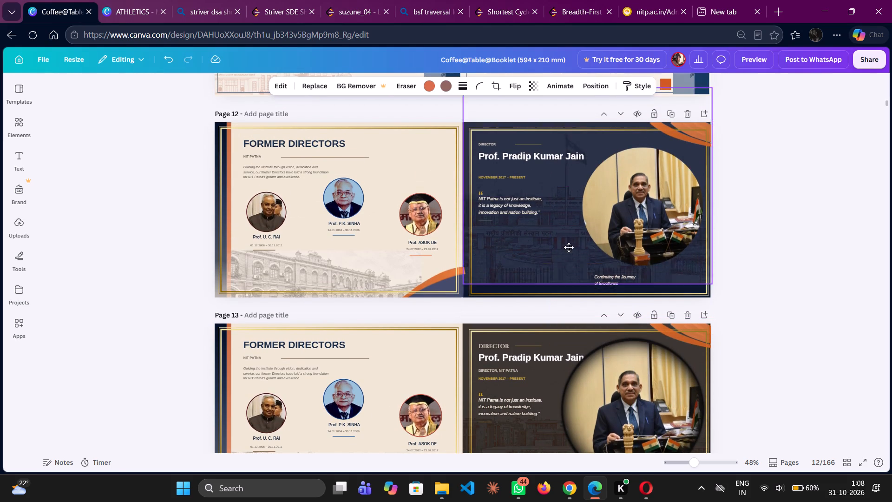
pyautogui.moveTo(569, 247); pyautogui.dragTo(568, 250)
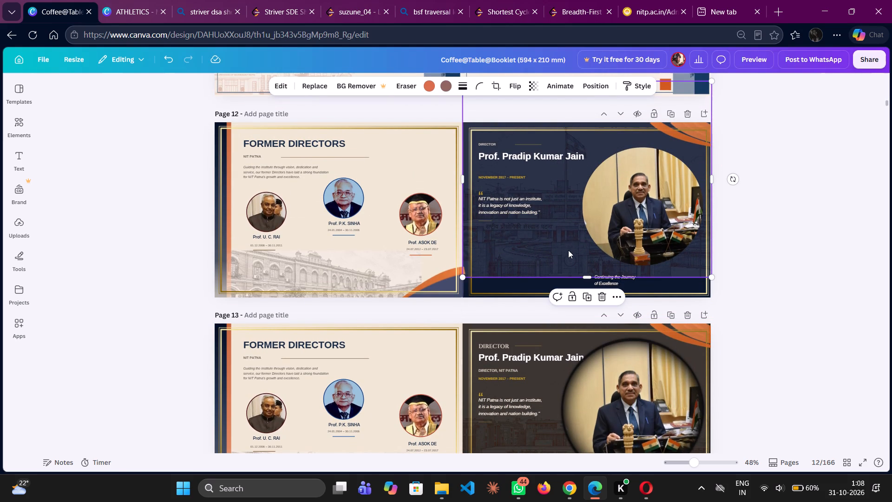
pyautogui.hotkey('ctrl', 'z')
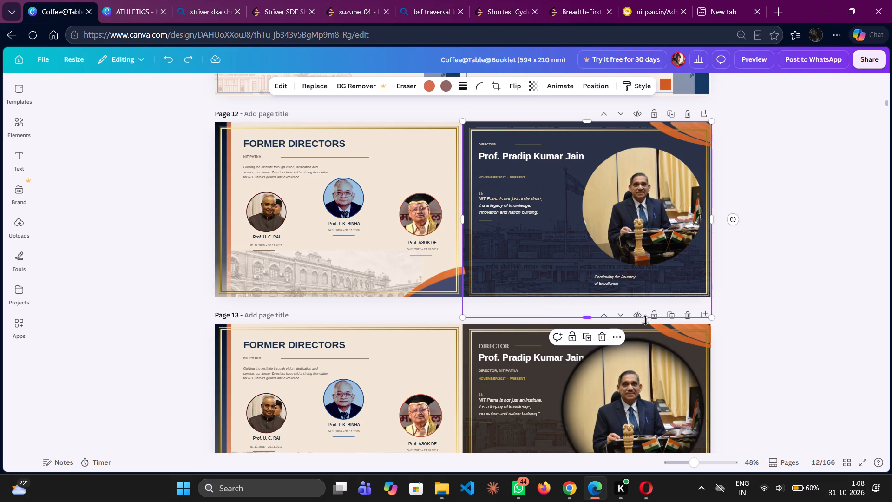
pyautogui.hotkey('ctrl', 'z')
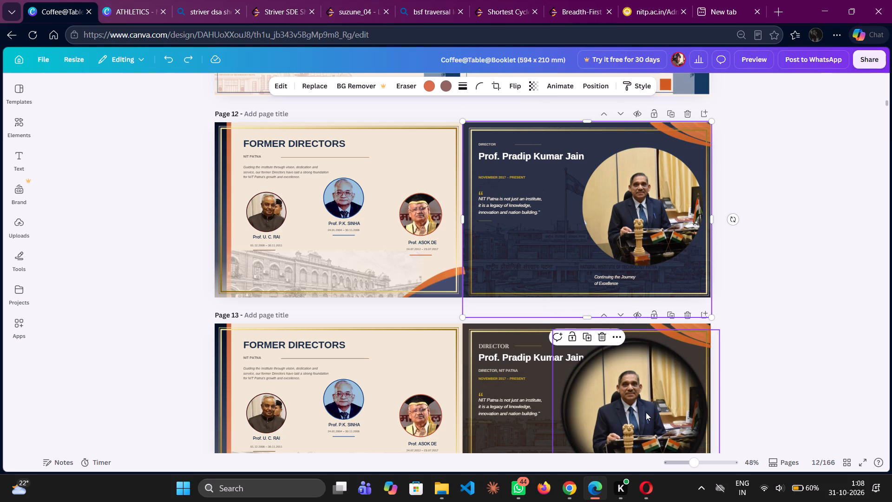
# Move the duplicate dark shading ring from page 13 onto the circular director portrait on page 12.
pyautogui.click(646, 412)
pyautogui.moveTo(646, 412); pyautogui.dragTo(639, 206)
pyautogui.moveTo(639, 206); pyautogui.dragTo(649, 205)
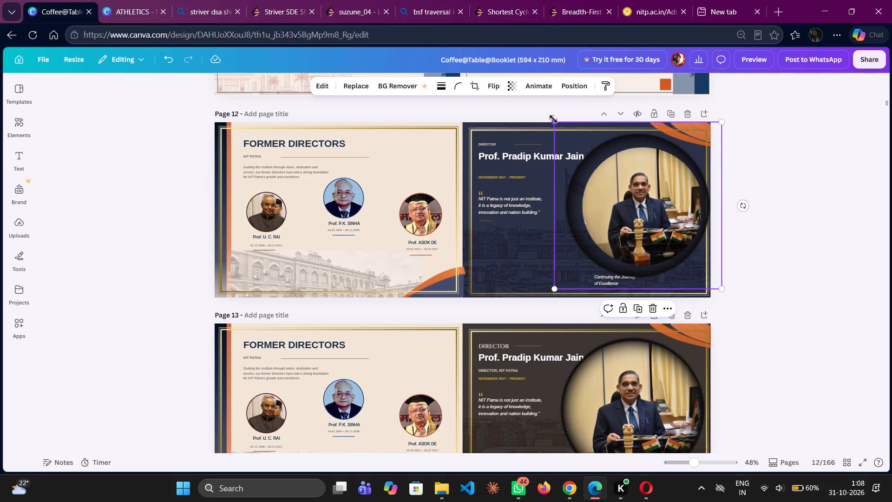
# Shrink the dark shading ring on page 12 to about 175 × 175 and centre it around the director's portrait.
pyautogui.moveTo(555, 122); pyautogui.dragTo(574, 126)
pyautogui.moveTo(613, 183); pyautogui.dragTo(608, 176)
pyautogui.moveTo(562, 125); pyautogui.dragTo(571, 127)
pyautogui.click(619, 185)
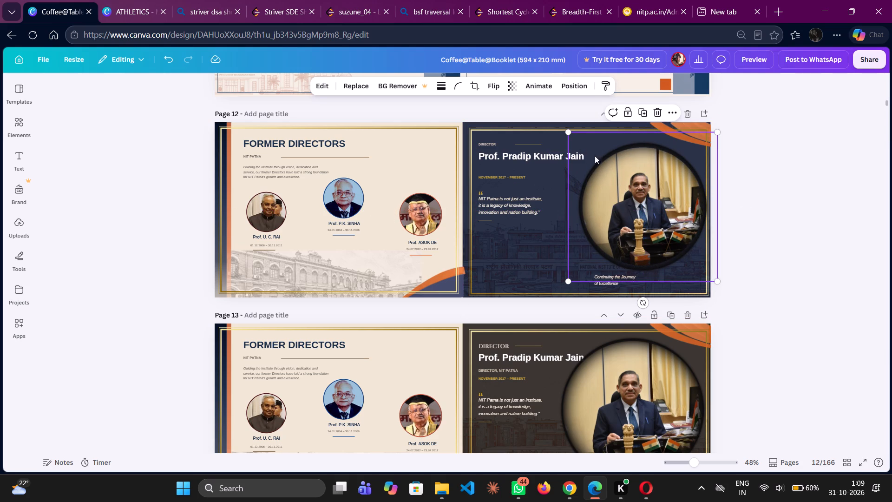
pyautogui.moveTo(568, 129); pyautogui.dragTo(572, 131)
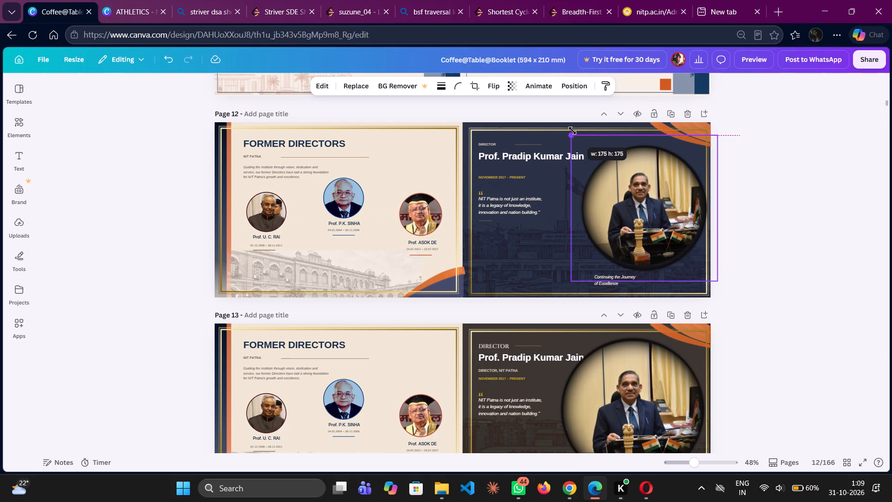
pyautogui.moveTo(572, 131); pyautogui.dragTo(574, 128)
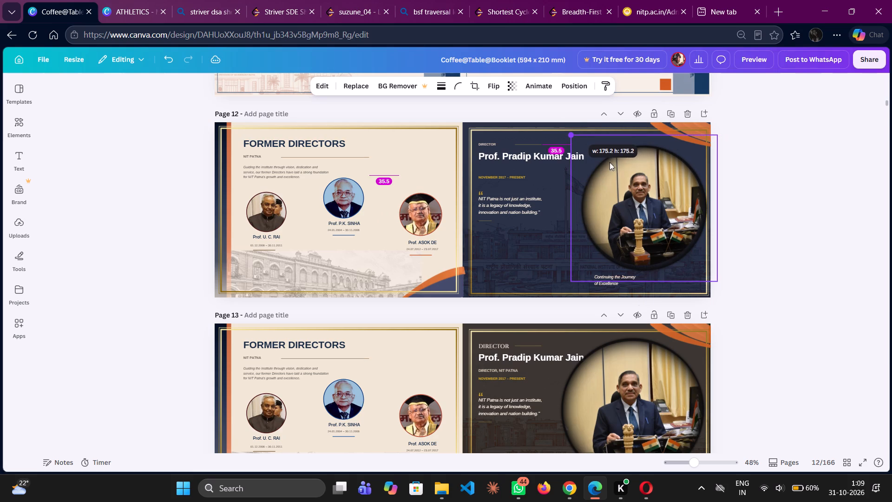
pyautogui.click(629, 182)
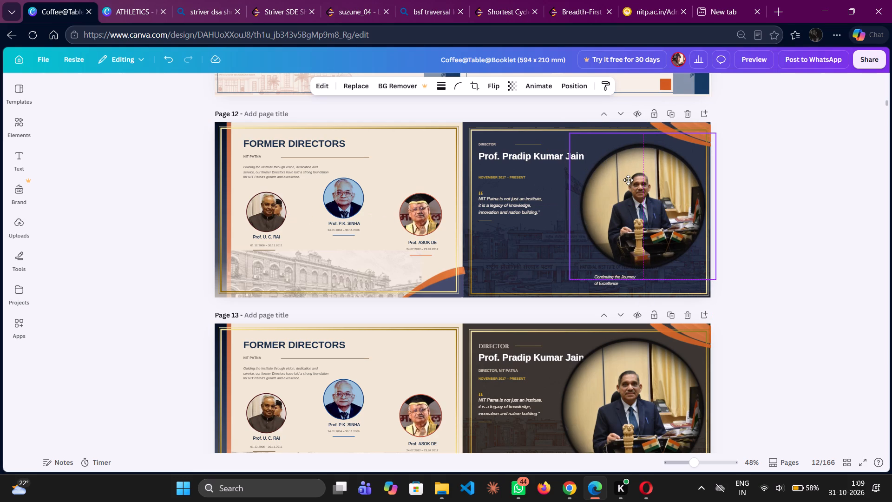
pyautogui.click(792, 229)
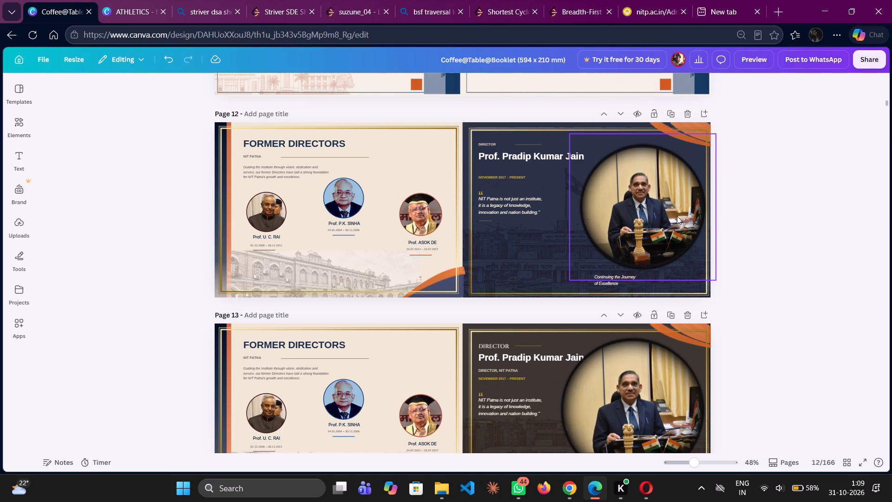
# Open the info for the dark shading ring on page 13 and copy "gradient shadow" from its name.
pyautogui.rightClick(677, 216)
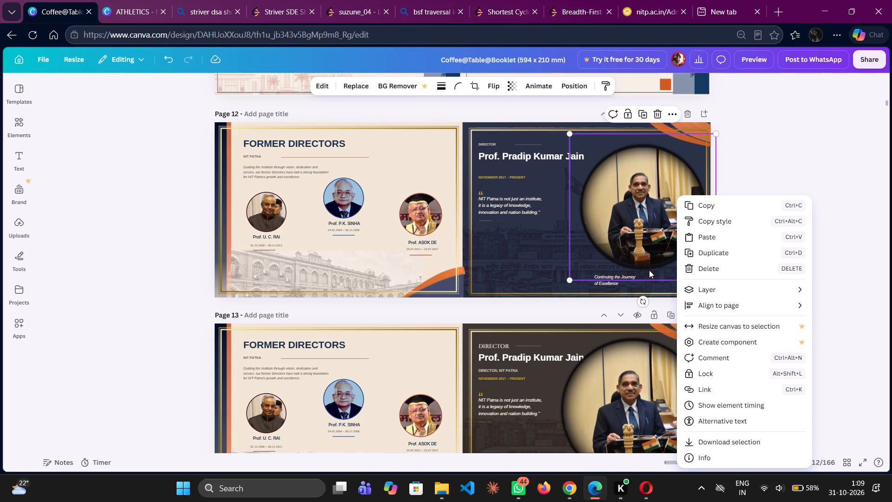
pyautogui.click(621, 404)
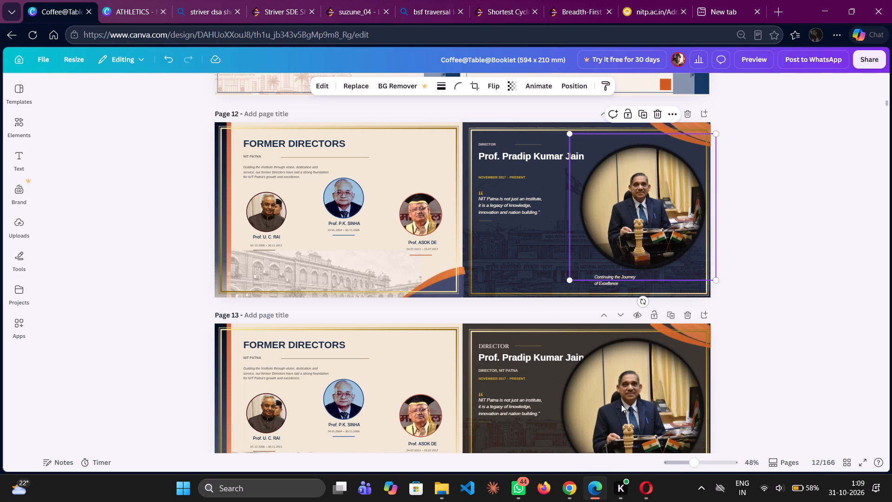
pyautogui.rightClick(621, 404)
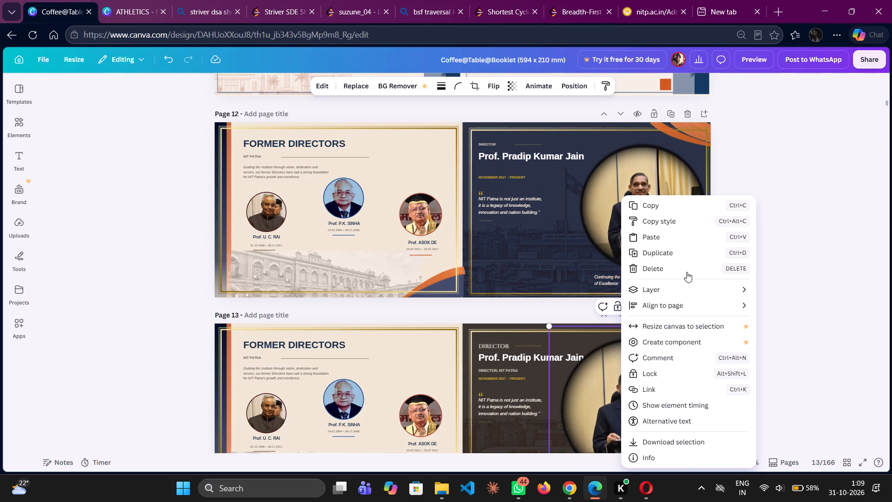
pyautogui.scroll(-1, 679, 343)
pyautogui.click(656, 456)
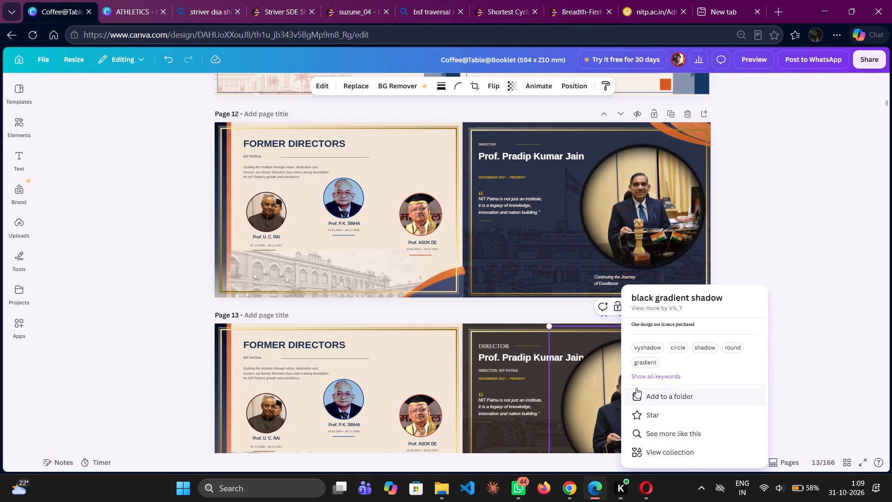
pyautogui.moveTo(727, 295); pyautogui.dragTo(661, 308)
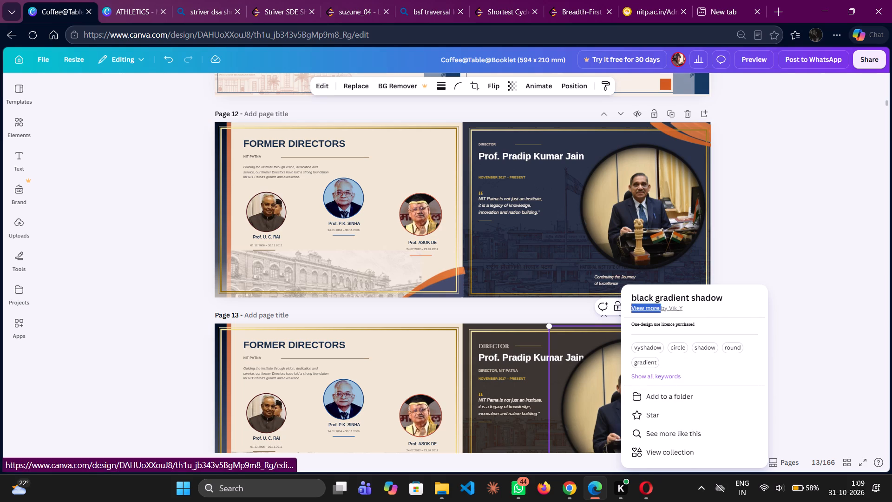
pyautogui.moveTo(661, 308); pyautogui.dragTo(655, 300)
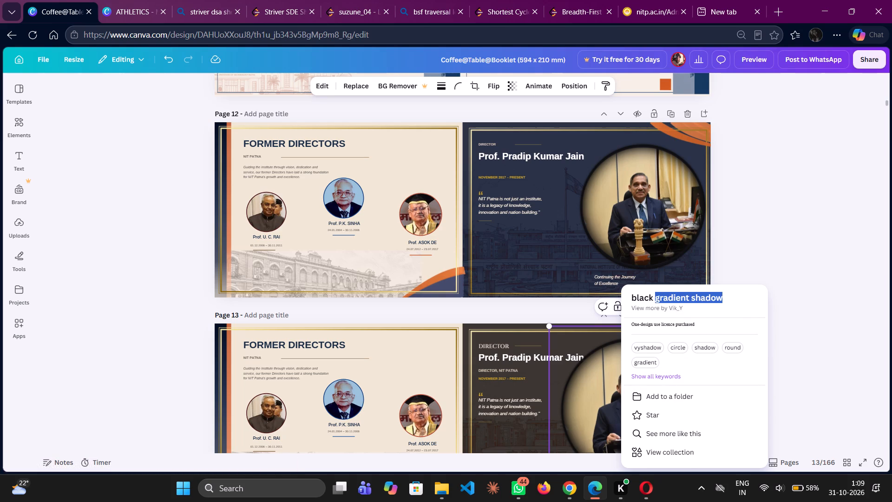
pyautogui.hotkey('ctrl', 'c')
# Browse the collection of gradient shadow graphics that the dark shading ring belongs to.
pyautogui.click(663, 450)
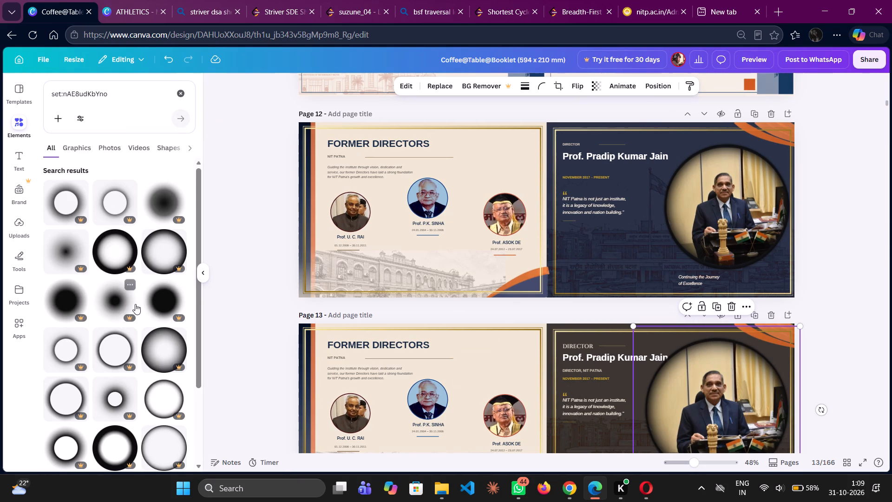
pyautogui.scroll(-2, 131, 367)
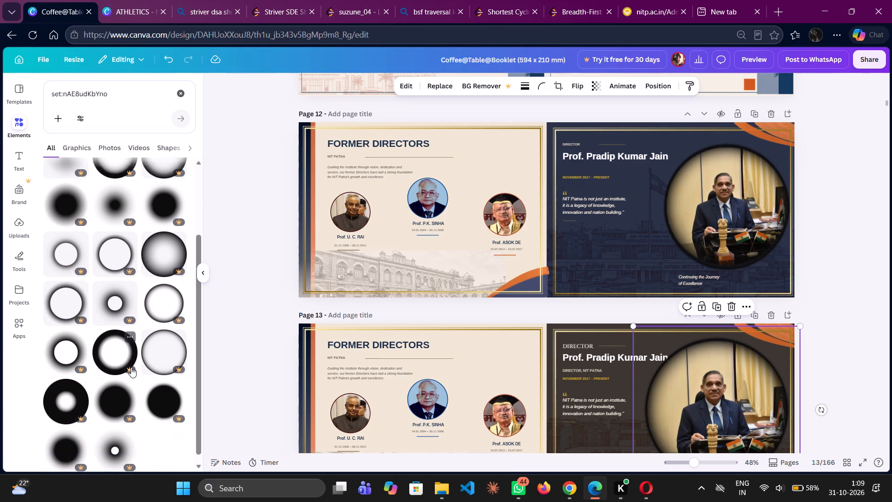
pyautogui.scroll(-2, 131, 367)
pyautogui.scroll(3, 131, 367)
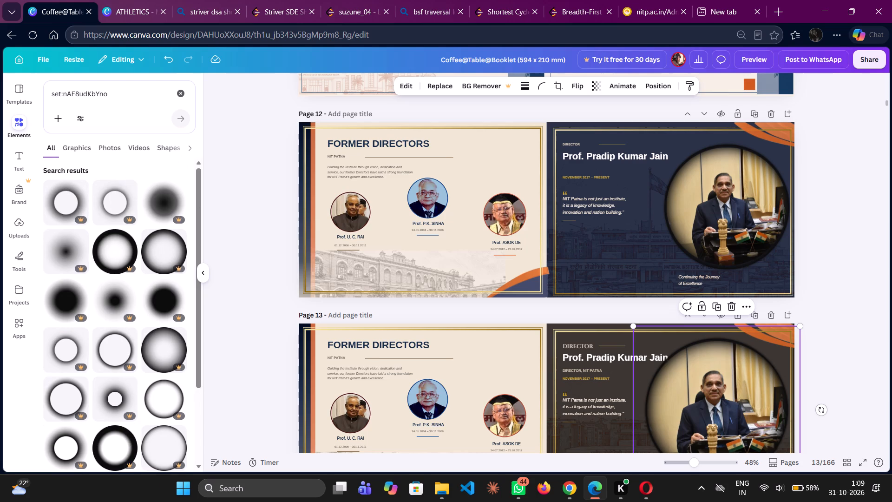
# Search the elements for "gradient shadow", refine the search to "gradient shadow round", and show all its graphics.
pyautogui.moveTo(116, 97); pyautogui.dragTo(33, 103)
pyautogui.hotkey('ctrl', 'v')
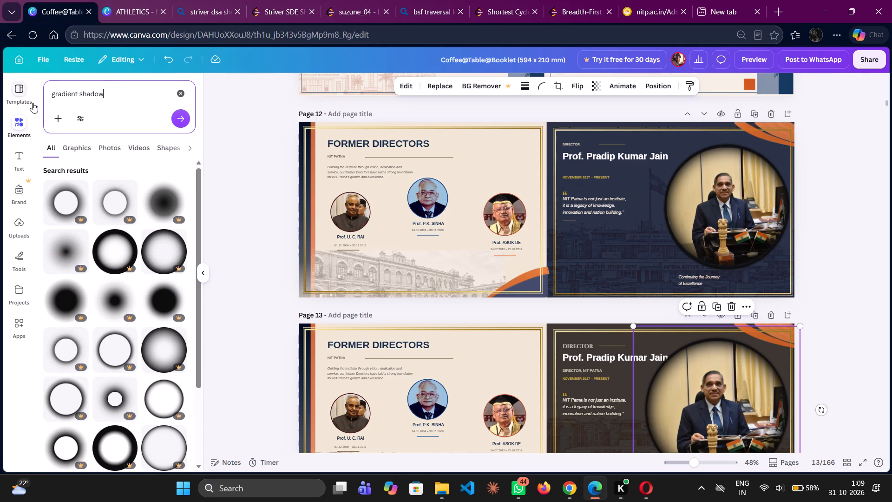
pyautogui.click(183, 121)
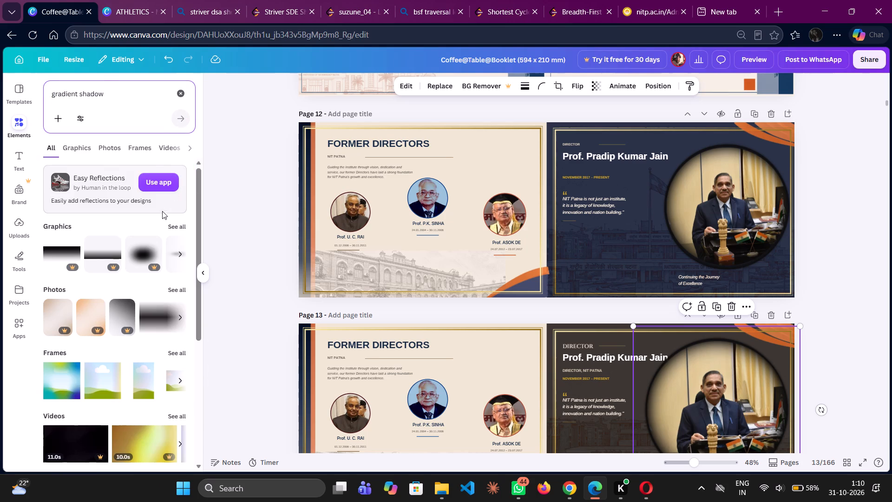
pyautogui.click(127, 88)
pyautogui.press('space')
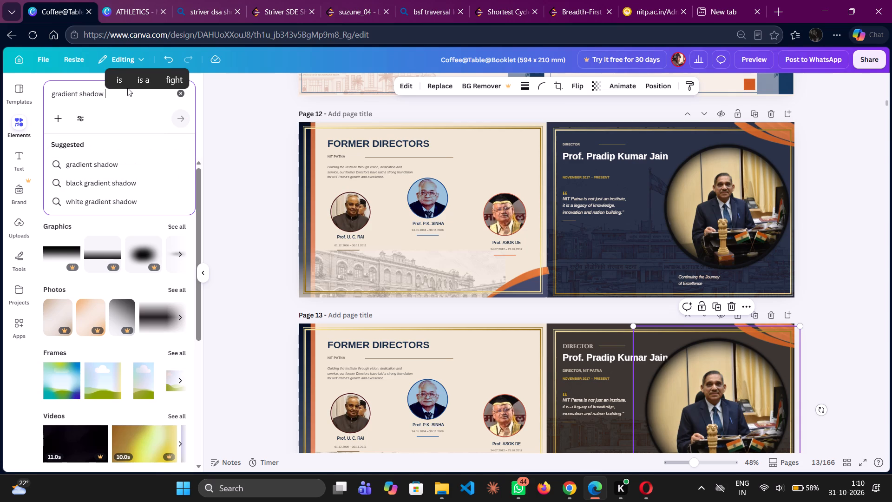
pyautogui.write('round')
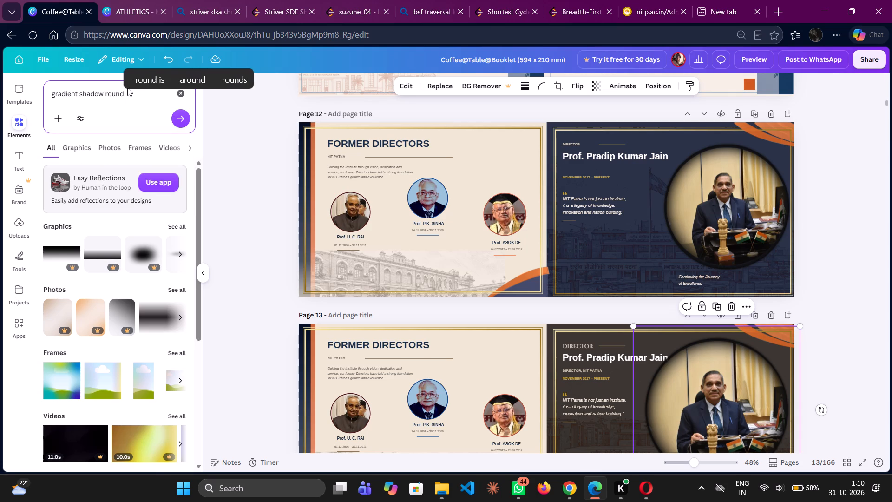
pyautogui.press('Return')
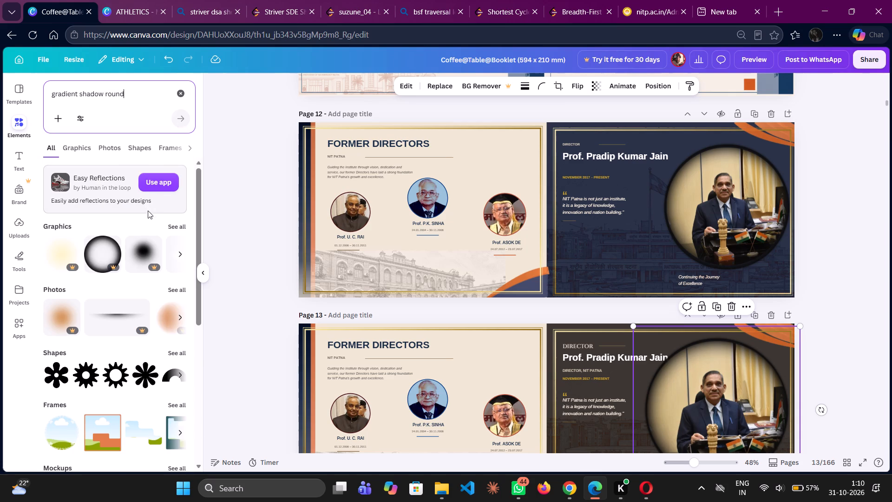
pyautogui.click(171, 223)
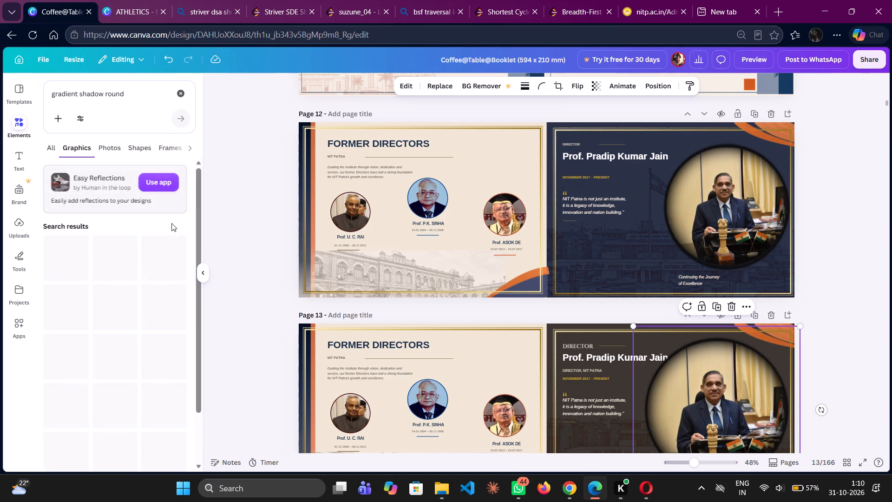
# Add the round blue gradient graphic from the results and move it up to the director's side of page 12.
pyautogui.scroll(-1, 169, 325)
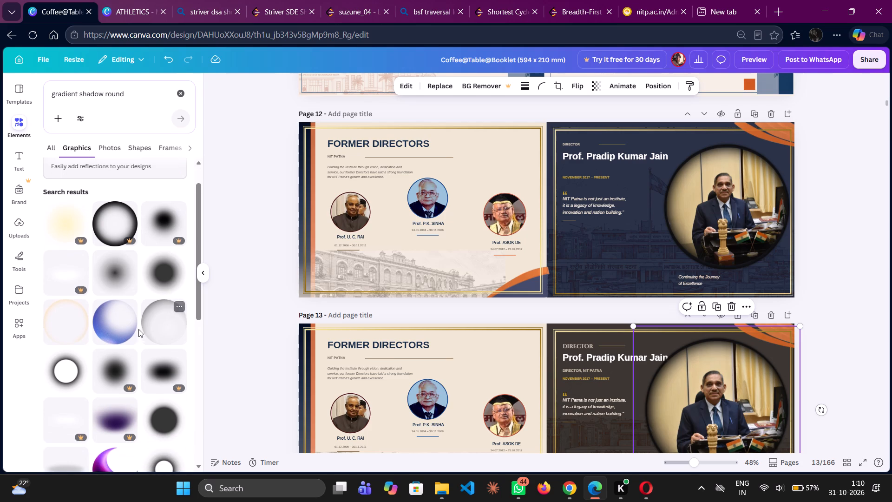
pyautogui.click(122, 334)
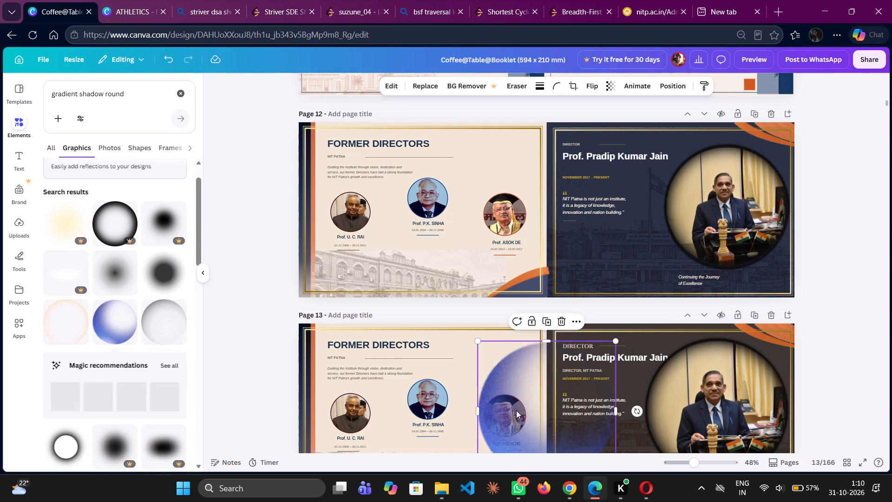
pyautogui.moveTo(523, 423); pyautogui.dragTo(620, 204)
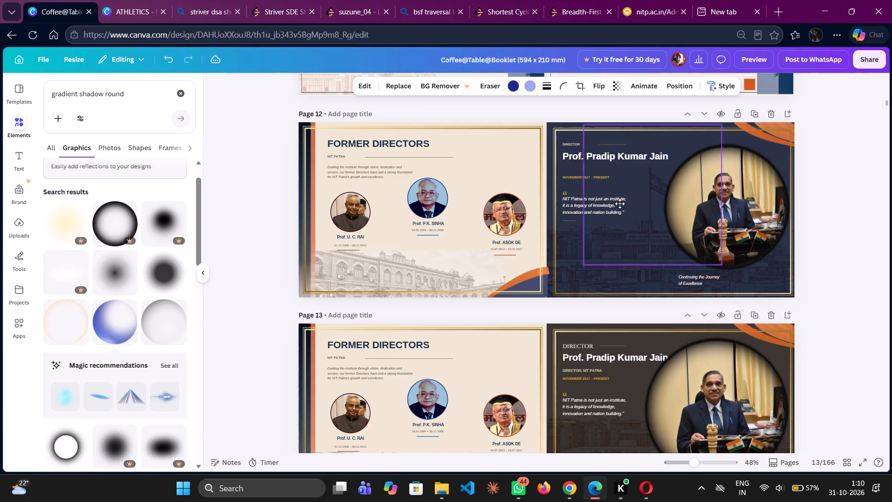
pyautogui.moveTo(620, 204); pyautogui.dragTo(581, 240)
# Move the dark shading ring on page 12 off the director's portrait onto the former directors' half.
pyautogui.moveTo(709, 247); pyautogui.dragTo(512, 233)
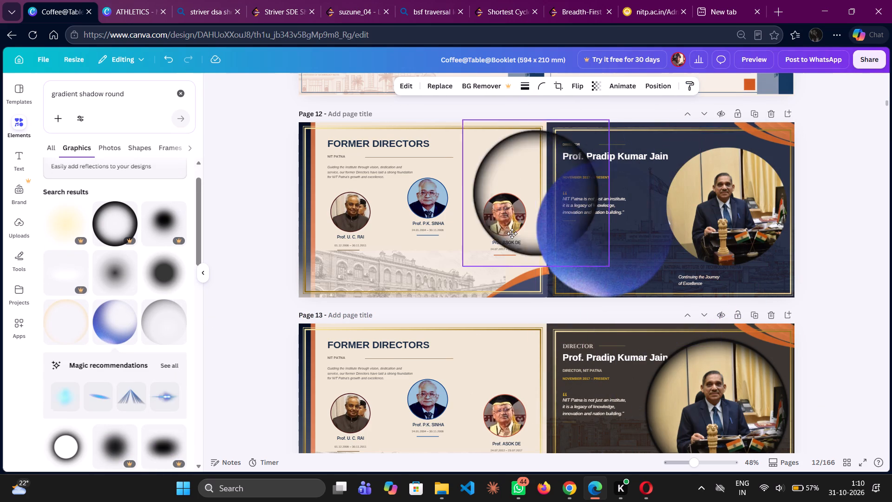
pyautogui.moveTo(512, 233); pyautogui.dragTo(457, 252)
# Enlarge the blue gradient circle slightly and place it beside the director's portrait on page 12, keeping it out of the photo frame.
pyautogui.moveTo(623, 253); pyautogui.dragTo(747, 211)
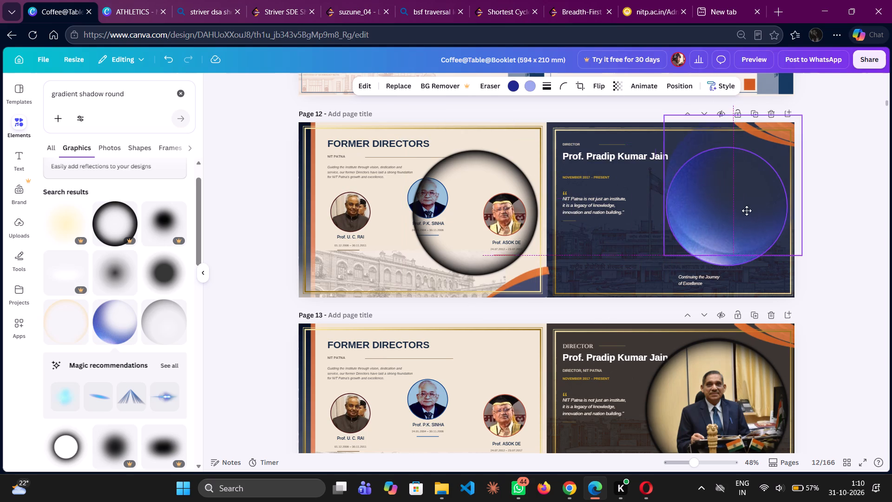
pyautogui.moveTo(747, 211); pyautogui.dragTo(654, 246)
pyautogui.moveTo(706, 151); pyautogui.dragTo(719, 146)
pyautogui.moveTo(663, 226); pyautogui.dragTo(716, 234)
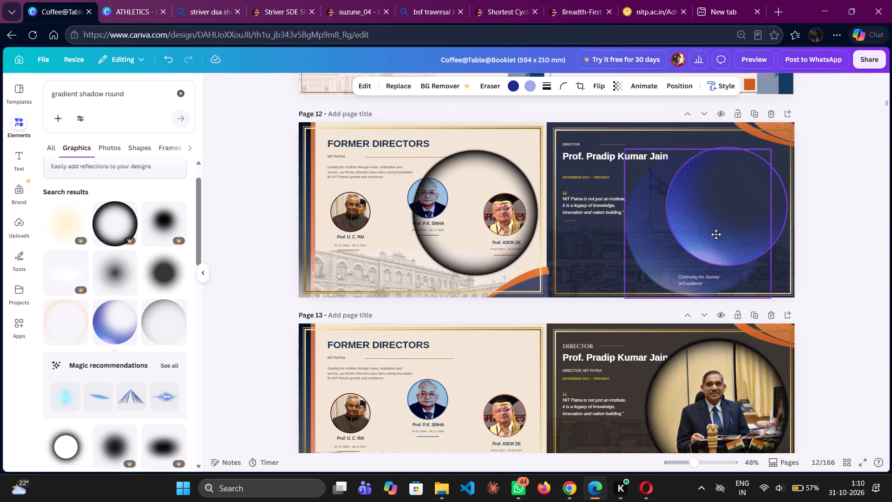
pyautogui.moveTo(716, 234); pyautogui.dragTo(692, 241)
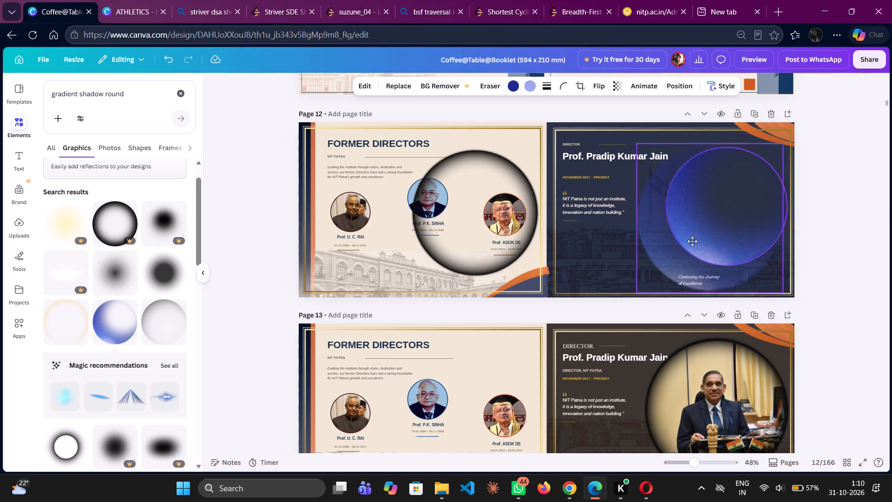
pyautogui.moveTo(692, 241); pyautogui.dragTo(656, 247)
# Reposition the director's circular portrait on page 12 slightly higher on the navy half, clear of the quote text.
pyautogui.moveTo(740, 222); pyautogui.dragTo(640, 242)
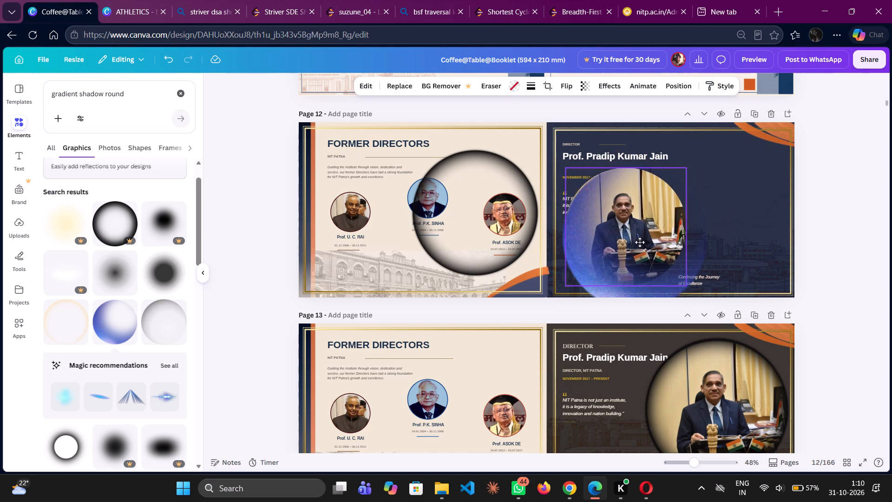
pyautogui.moveTo(640, 242); pyautogui.dragTo(717, 202)
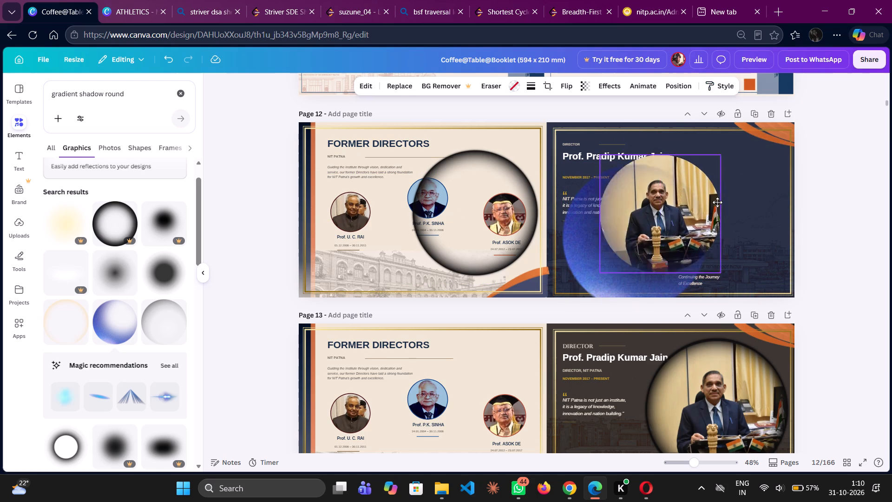
pyautogui.moveTo(717, 202); pyautogui.dragTo(741, 216)
# Add the soft grey round shadow graphic from the search results to page 12 and recolour it dark navy.
pyautogui.scroll(-1, 154, 338)
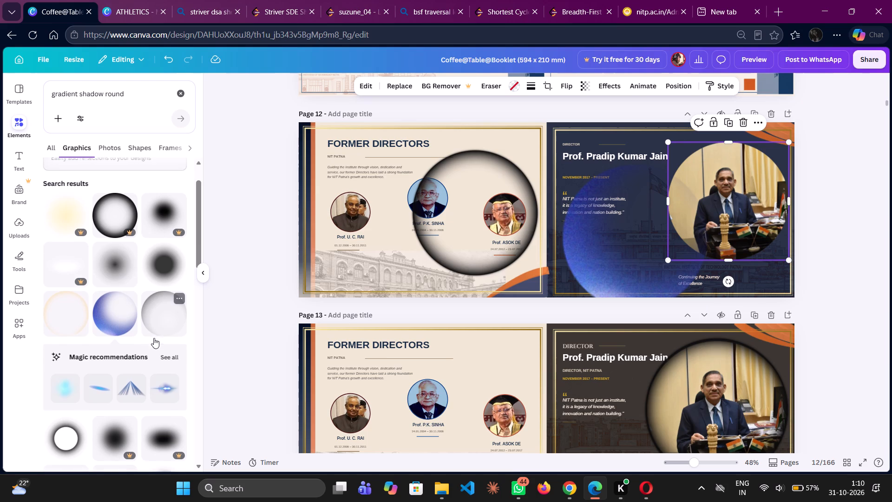
pyautogui.scroll(-1, 154, 338)
pyautogui.click(164, 322)
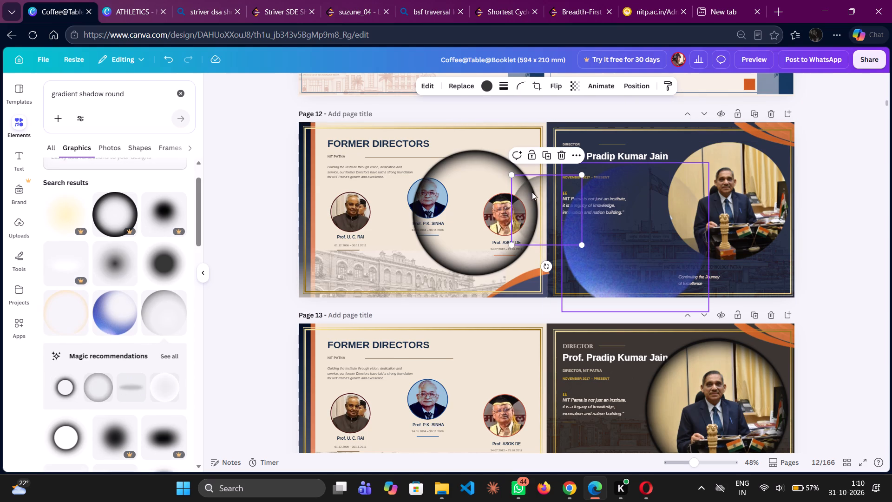
pyautogui.click(479, 87)
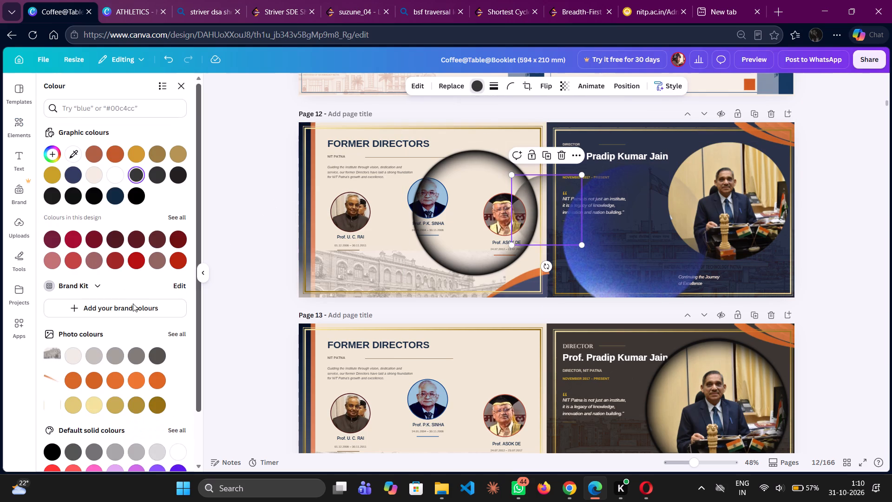
pyautogui.scroll(-3, 131, 325)
pyautogui.scroll(-1, 156, 429)
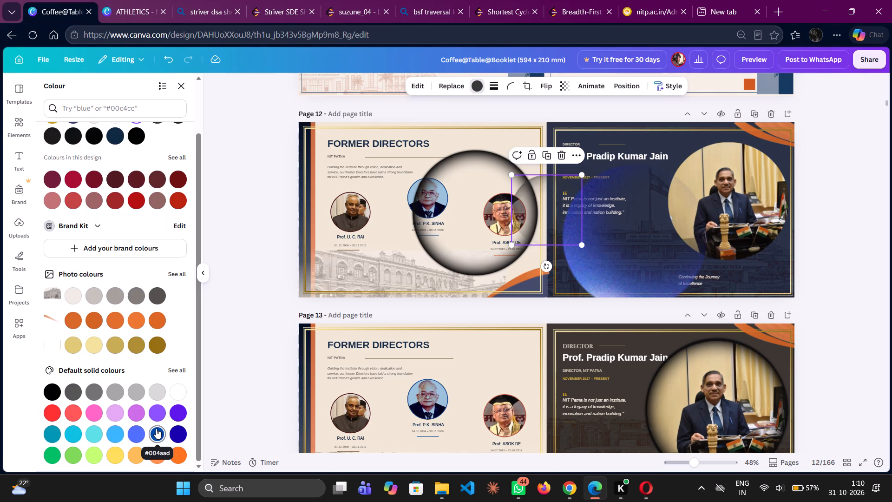
pyautogui.click(118, 133)
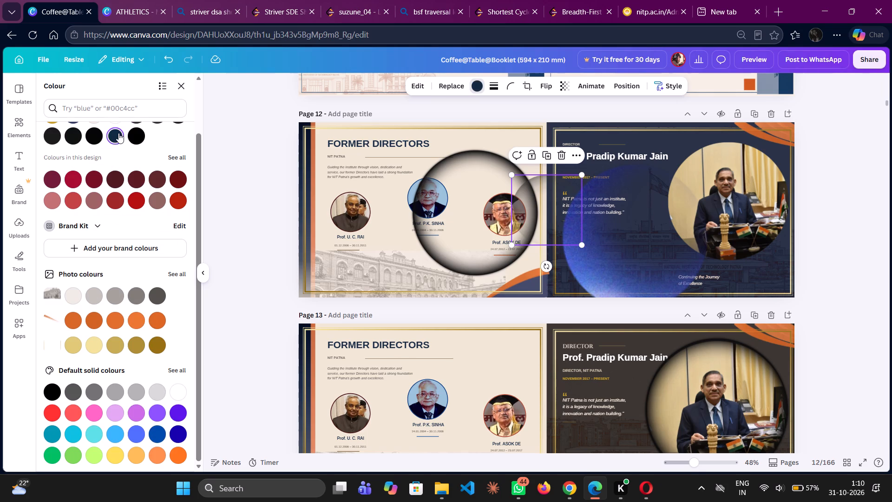
# Place the navy round shadow over the director's portrait on page 12 and enlarge it to match the photo's circle.
pyautogui.moveTo(521, 194); pyautogui.dragTo(699, 176)
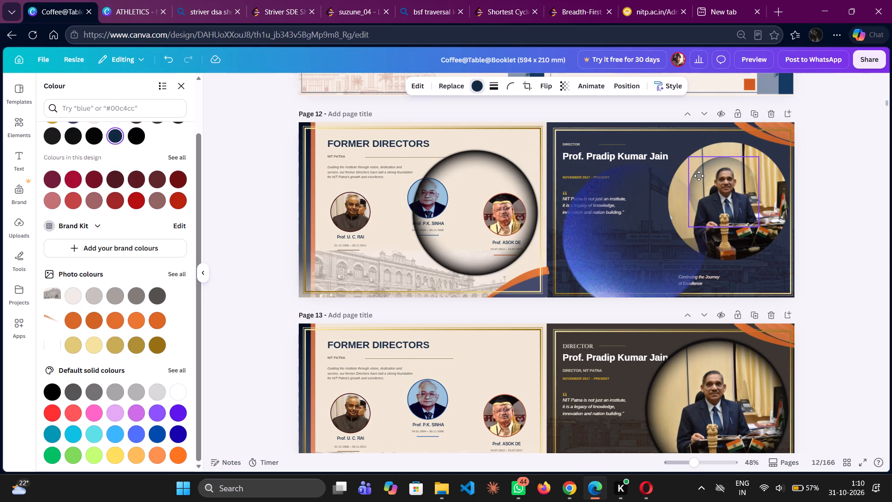
pyautogui.moveTo(699, 176); pyautogui.dragTo(681, 167)
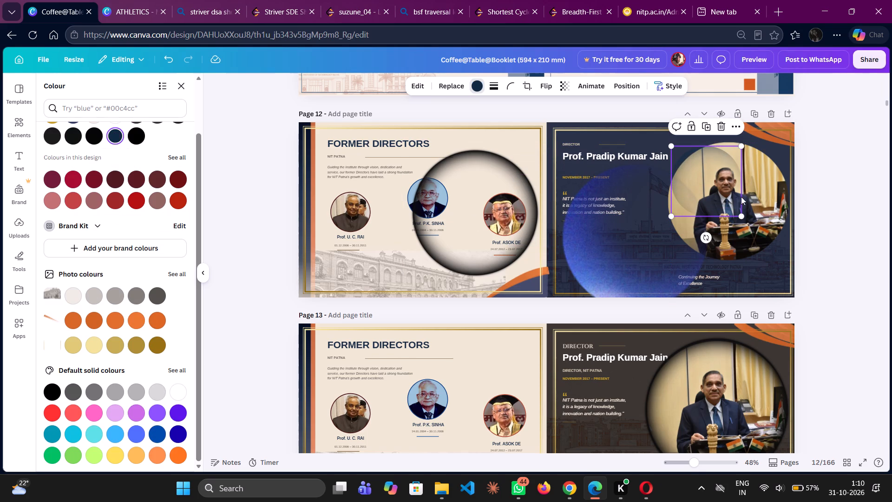
pyautogui.moveTo(743, 216); pyautogui.dragTo(785, 250)
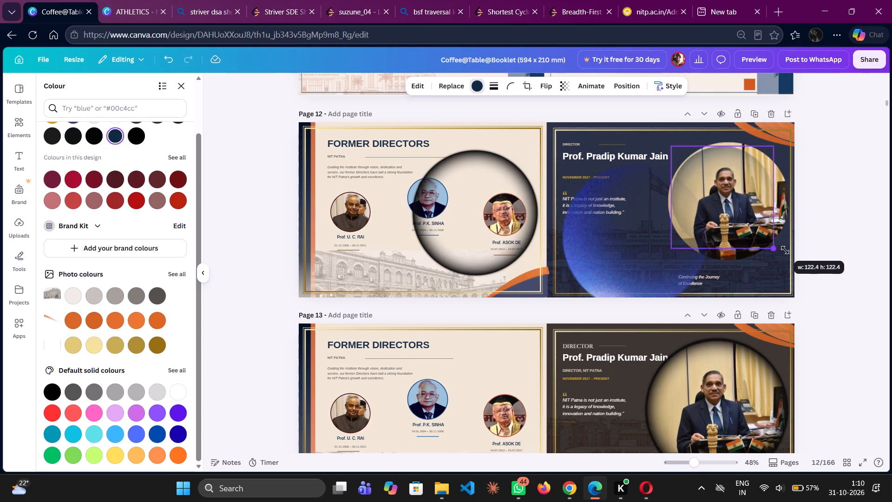
pyautogui.moveTo(785, 250); pyautogui.dragTo(791, 254)
pyautogui.moveTo(739, 215); pyautogui.dragTo(735, 210)
pyautogui.moveTo(783, 254); pyautogui.dragTo(794, 255)
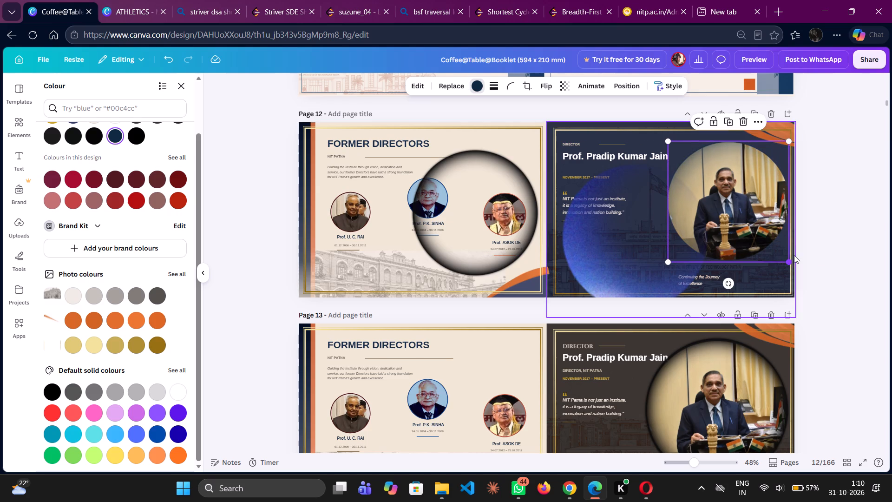
pyautogui.click(836, 270)
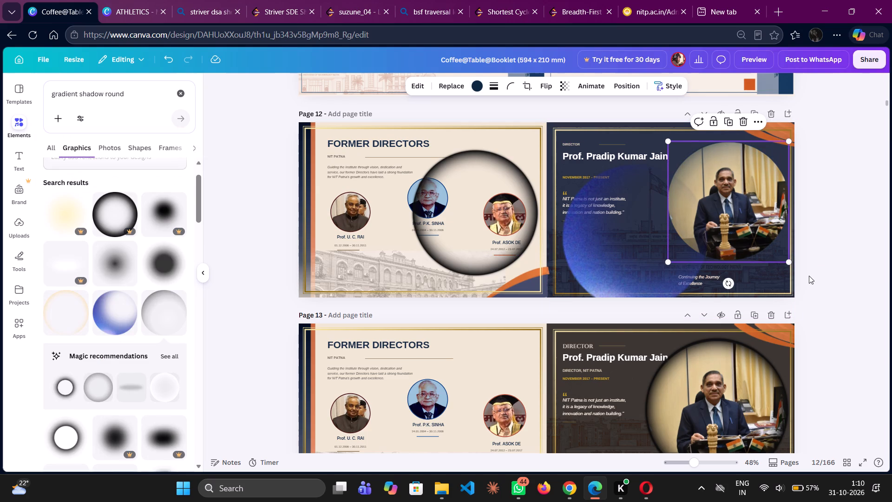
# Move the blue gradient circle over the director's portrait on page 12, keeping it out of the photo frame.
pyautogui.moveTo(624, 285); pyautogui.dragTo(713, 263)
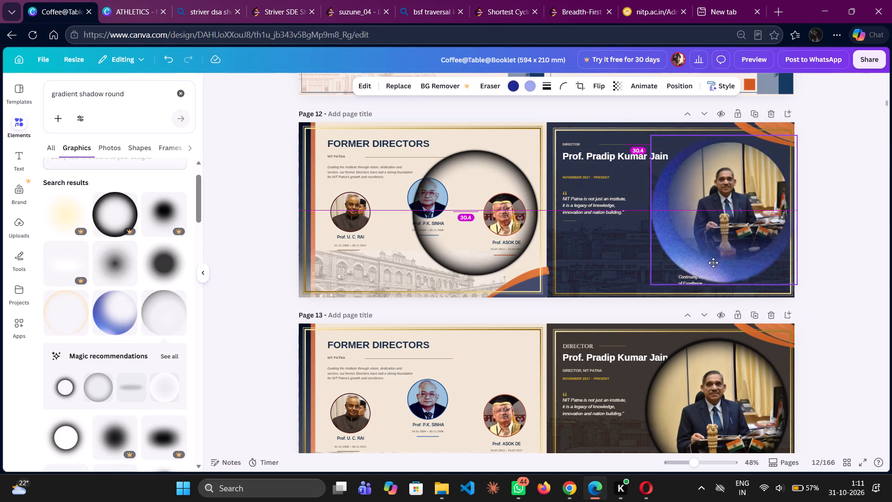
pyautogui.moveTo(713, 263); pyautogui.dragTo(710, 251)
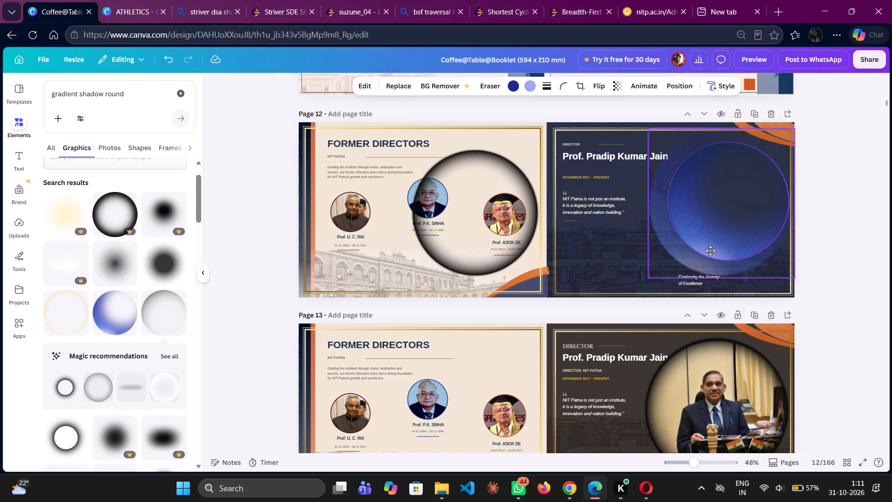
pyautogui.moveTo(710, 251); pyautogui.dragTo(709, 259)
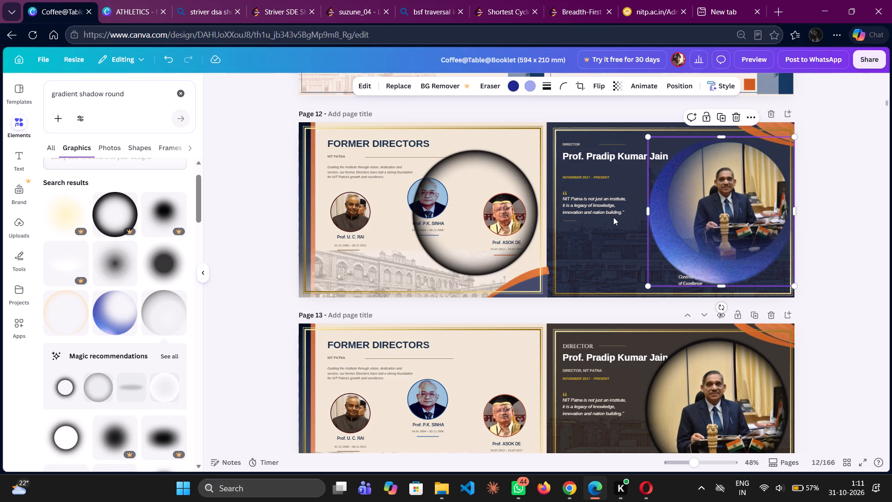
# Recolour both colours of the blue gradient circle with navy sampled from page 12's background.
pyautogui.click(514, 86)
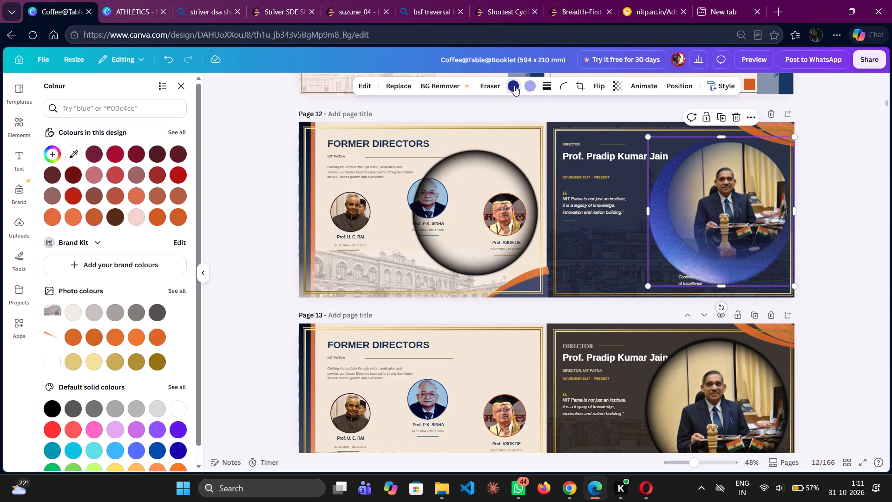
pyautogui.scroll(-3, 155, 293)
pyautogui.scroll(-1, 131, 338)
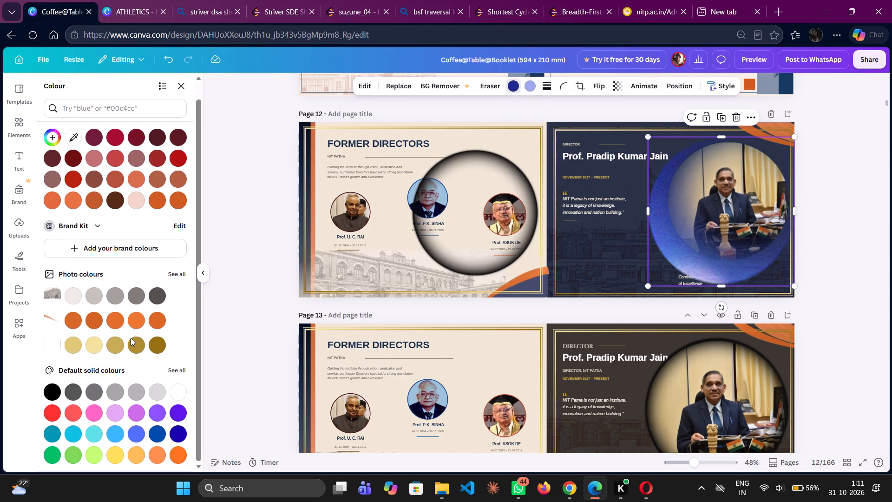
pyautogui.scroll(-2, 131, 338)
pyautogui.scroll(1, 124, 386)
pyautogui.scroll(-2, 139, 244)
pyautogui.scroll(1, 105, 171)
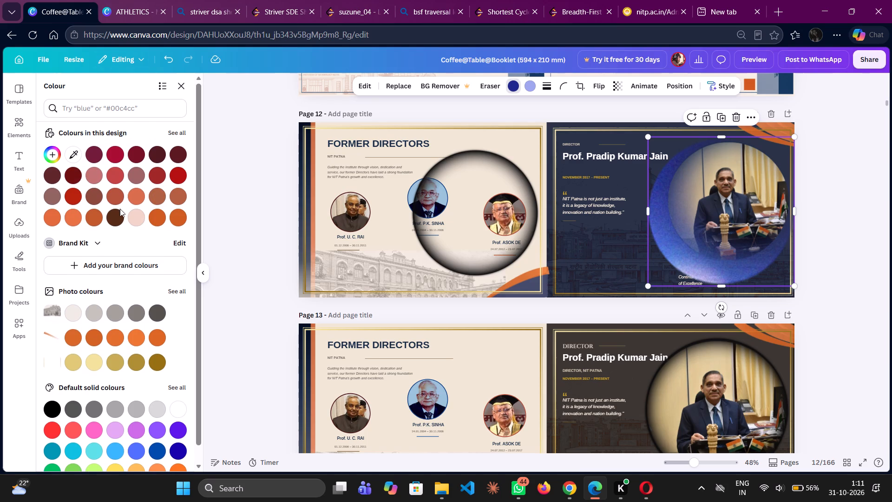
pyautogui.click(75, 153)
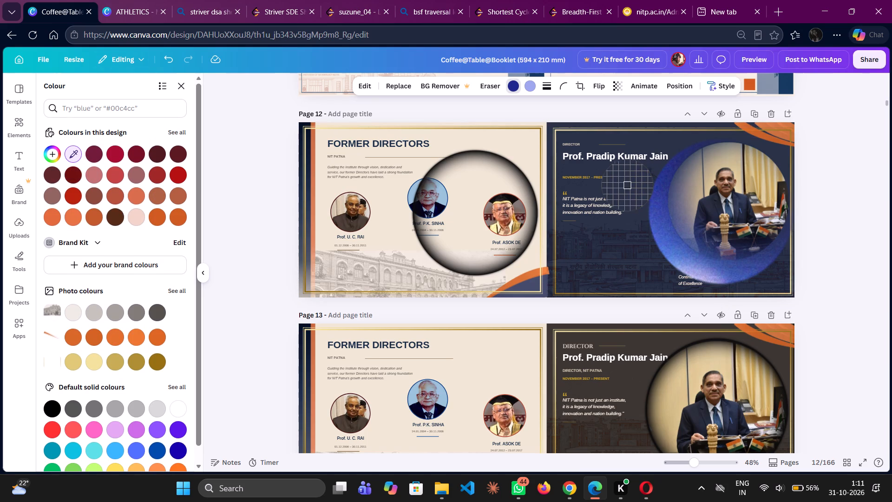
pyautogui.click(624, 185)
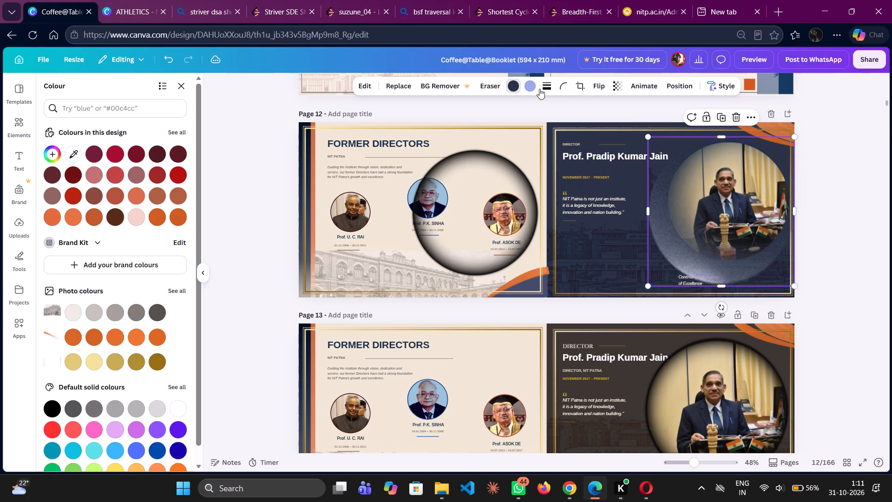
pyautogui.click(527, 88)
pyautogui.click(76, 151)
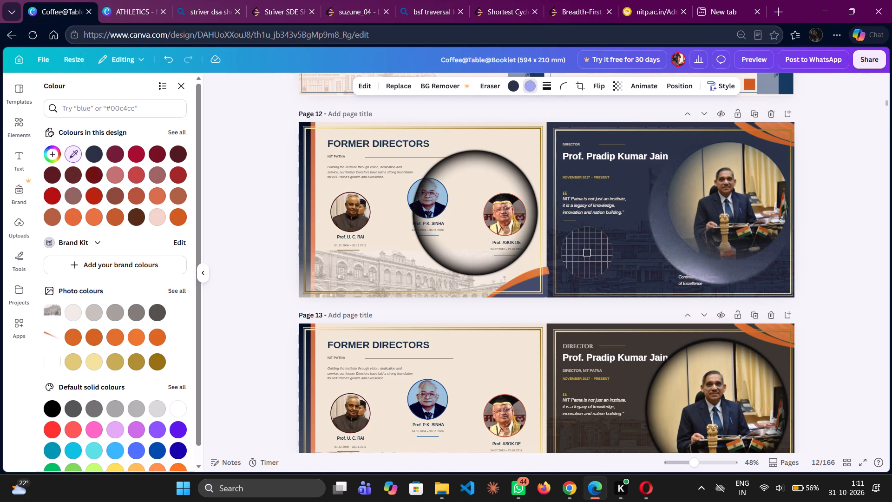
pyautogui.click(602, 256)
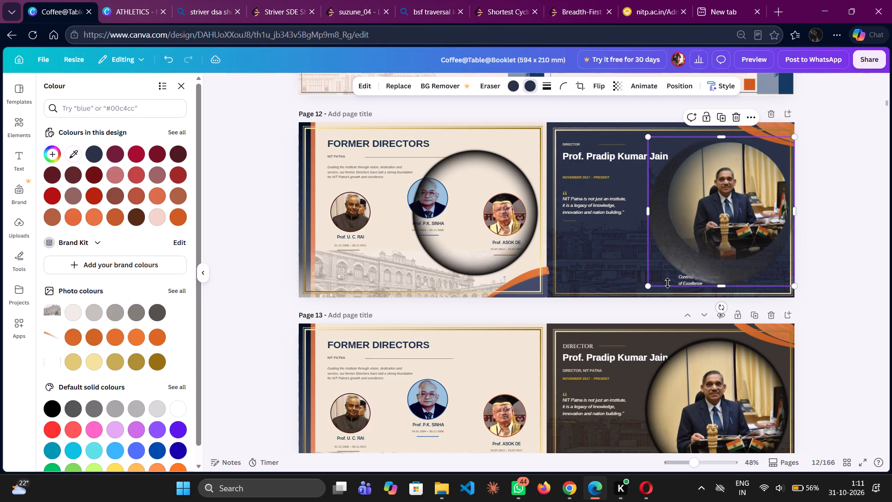
# Delete the recoloured gradient circle surrounding the director's portrait on page 12.
pyautogui.press('Delete')
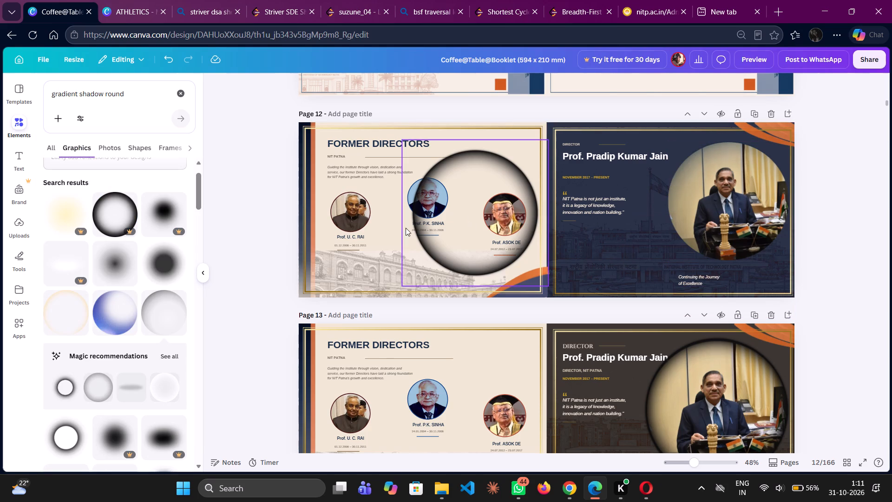
# Add the faint orange round ring graphic to page 12 and recolour it dark blue sampled from page 11's corner block.
pyautogui.click(470, 243)
pyautogui.scroll(1, 111, 226)
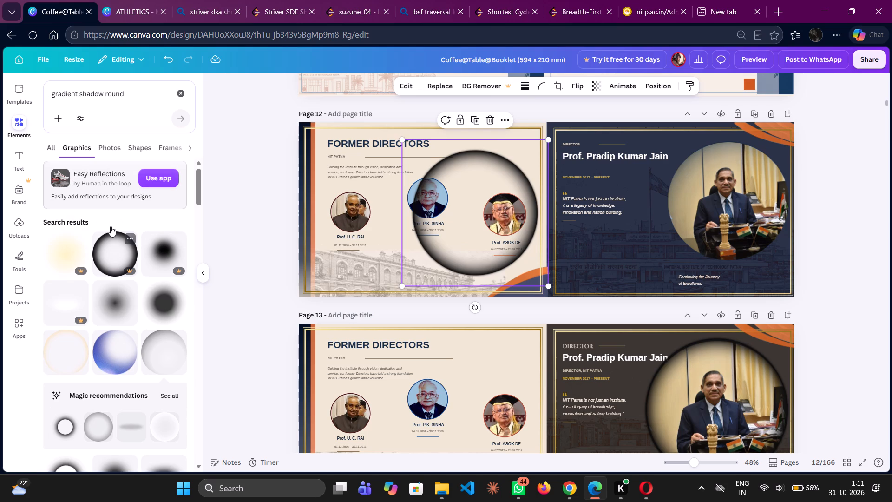
pyautogui.scroll(1, 111, 226)
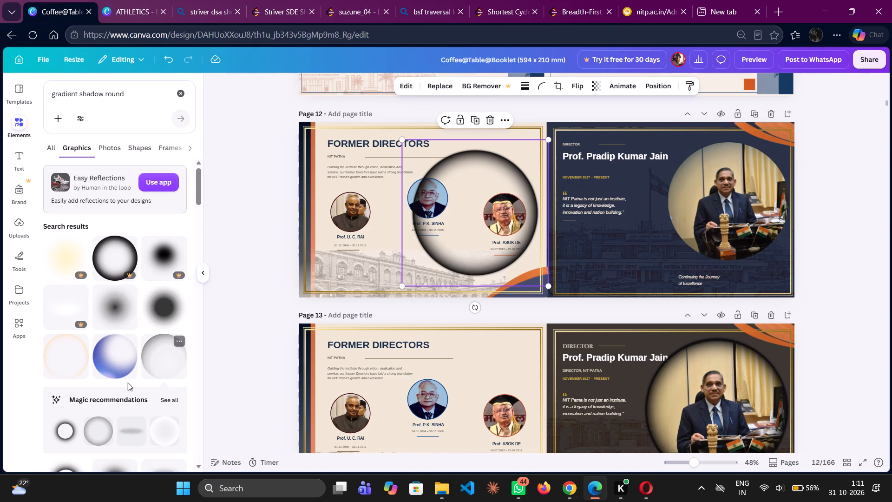
pyautogui.click(73, 349)
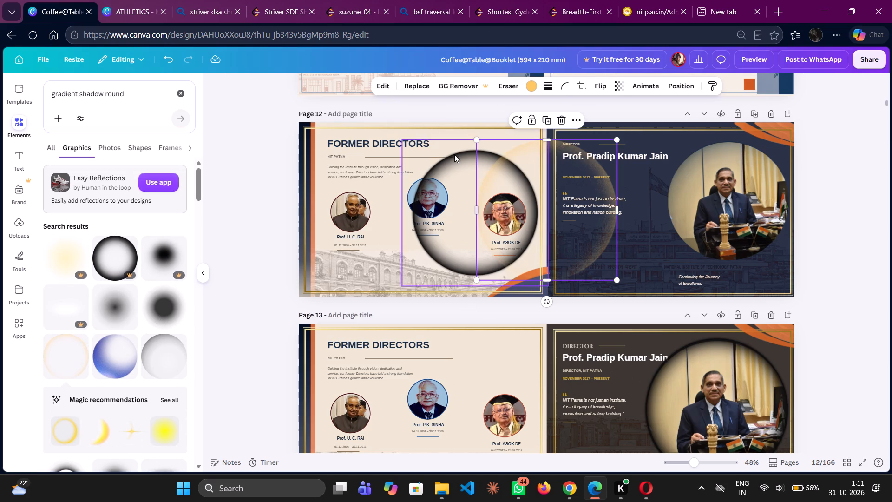
pyautogui.click(516, 87)
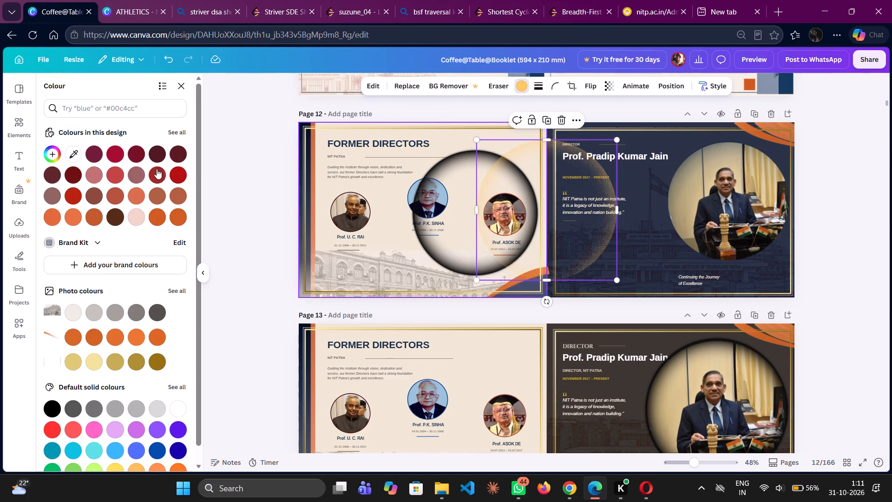
pyautogui.scroll(-2, 116, 257)
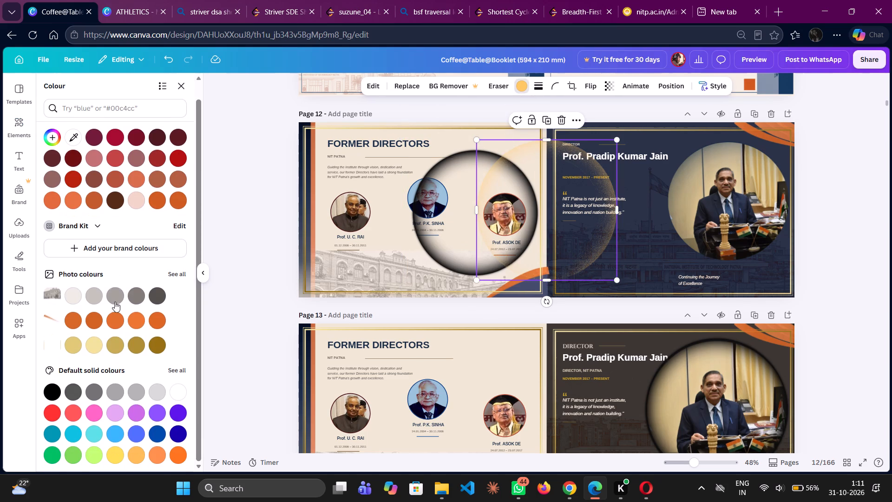
pyautogui.scroll(1, 115, 302)
pyautogui.click(69, 151)
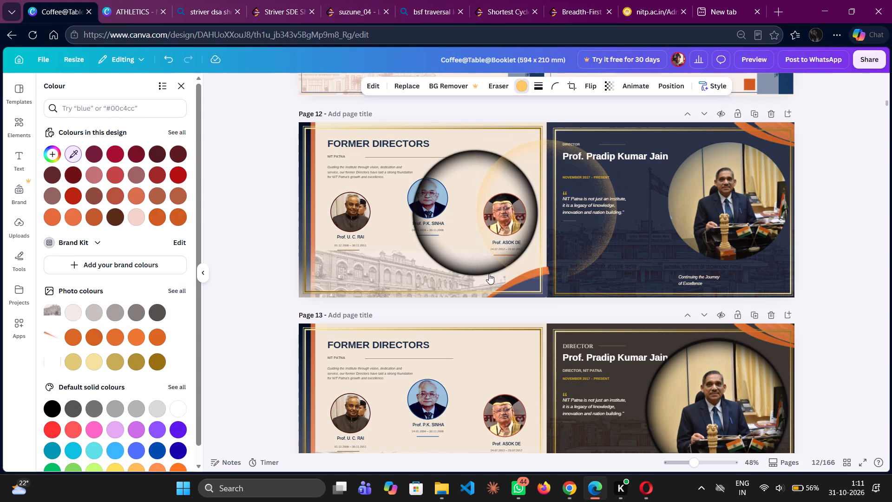
pyautogui.scroll(1, 631, 238)
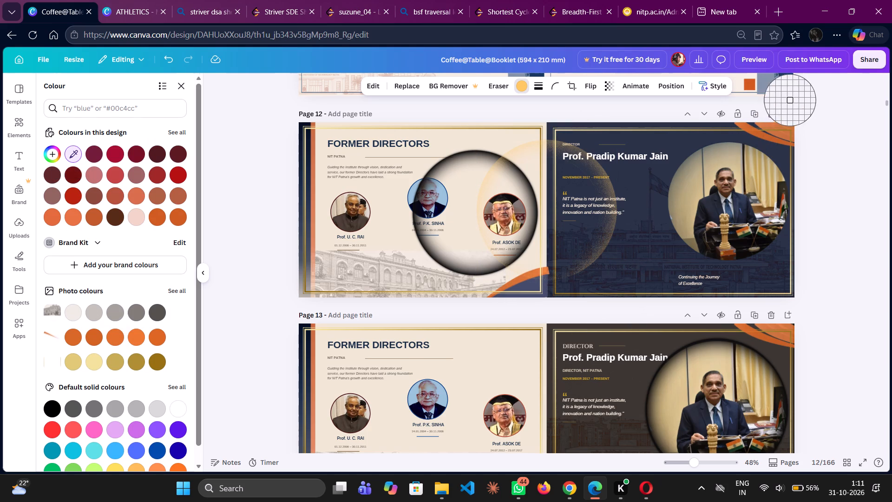
pyautogui.click(788, 84)
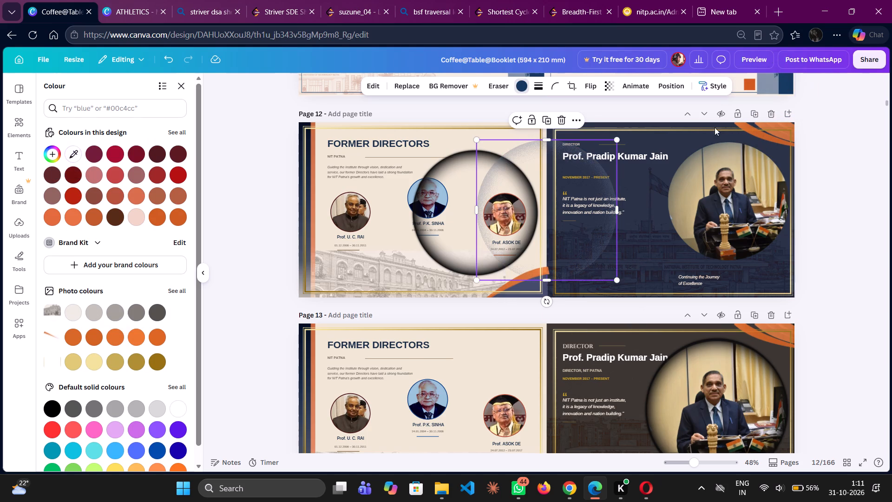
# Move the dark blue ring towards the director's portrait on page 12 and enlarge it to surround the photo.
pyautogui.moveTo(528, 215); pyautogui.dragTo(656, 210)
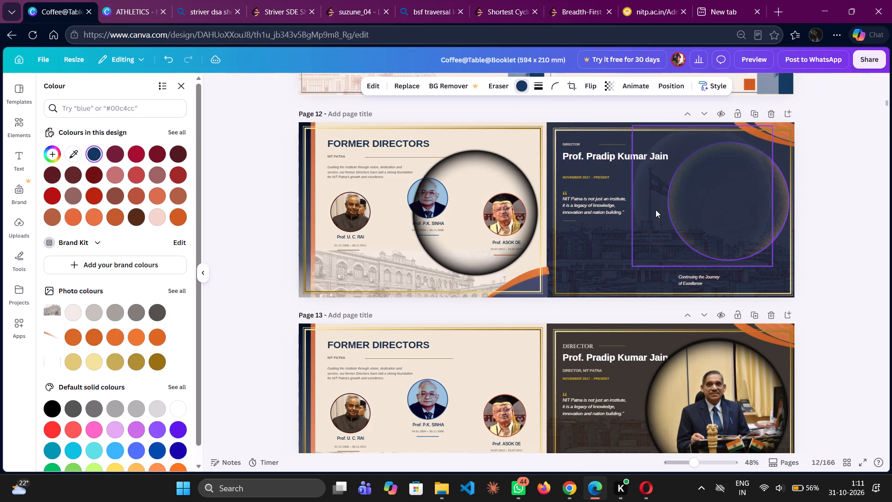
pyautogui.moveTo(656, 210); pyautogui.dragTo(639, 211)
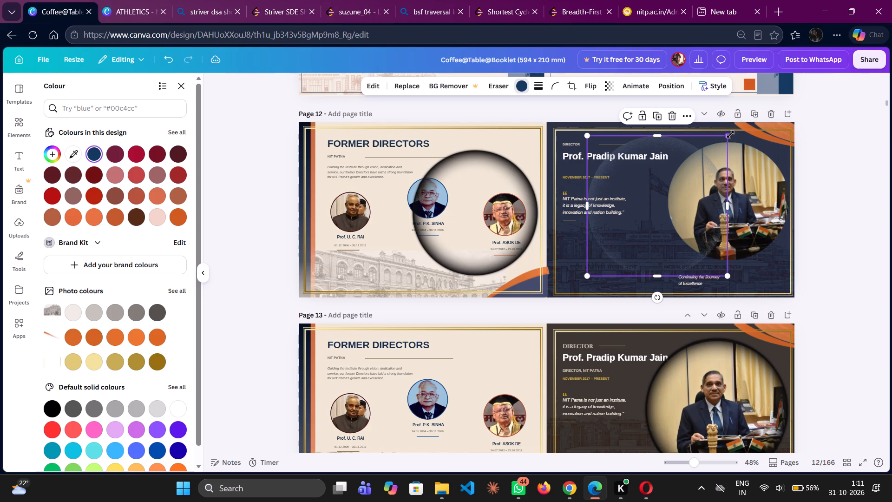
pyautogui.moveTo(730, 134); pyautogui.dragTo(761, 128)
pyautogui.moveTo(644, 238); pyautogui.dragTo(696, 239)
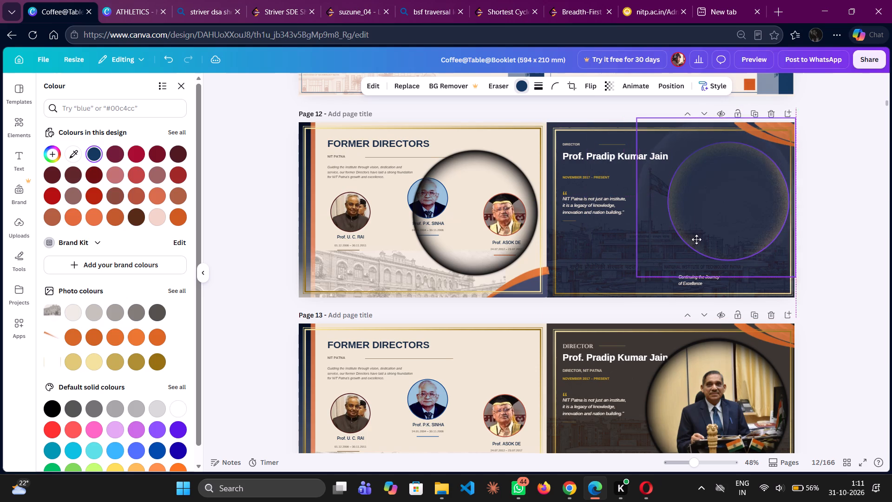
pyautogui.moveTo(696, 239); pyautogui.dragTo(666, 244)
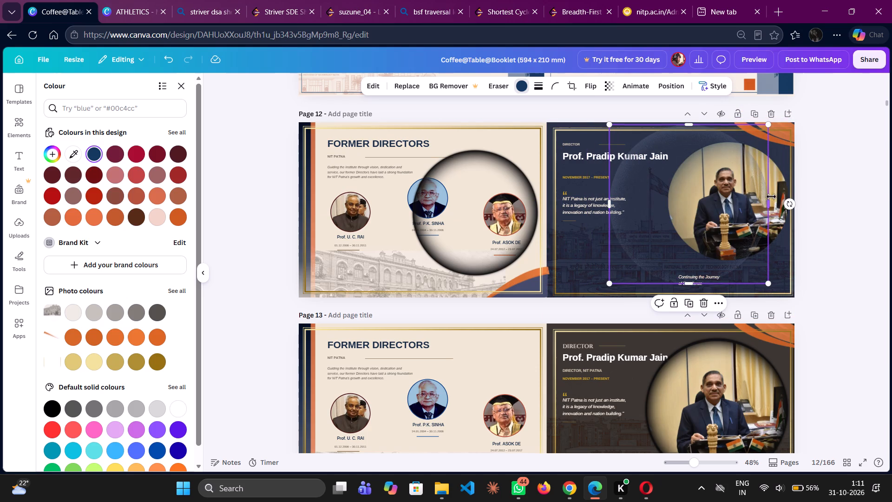
# Delete the dark blue ring from page 12.
pyautogui.press('Delete')
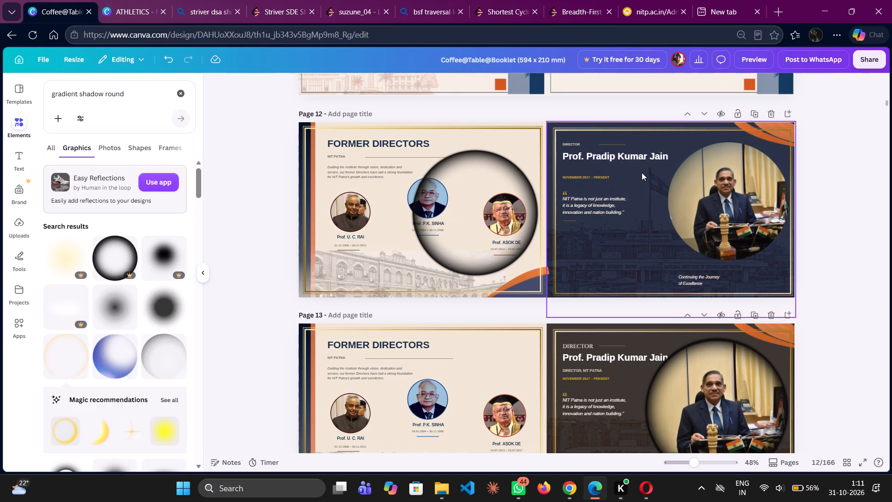
# Add the blurred solid grey circle from the "gradient shadow round" results and place it beside the director's portrait on page 12.
pyautogui.scroll(-2, 135, 306)
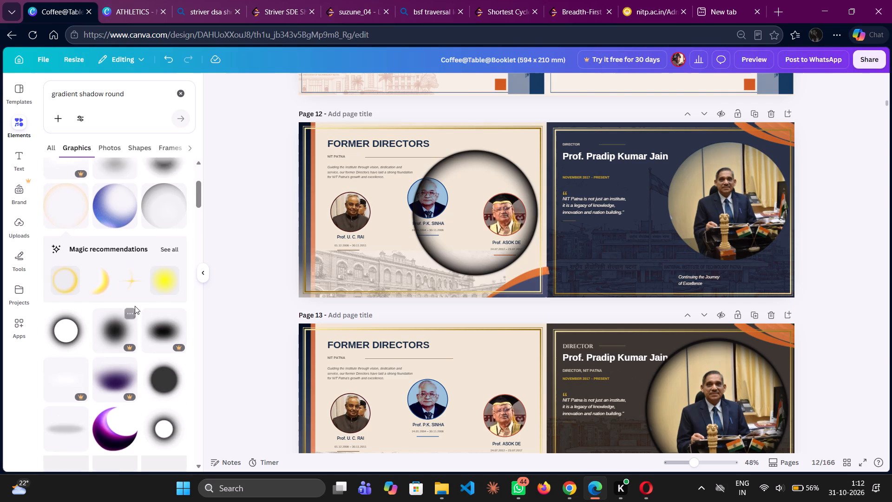
pyautogui.scroll(-1, 135, 306)
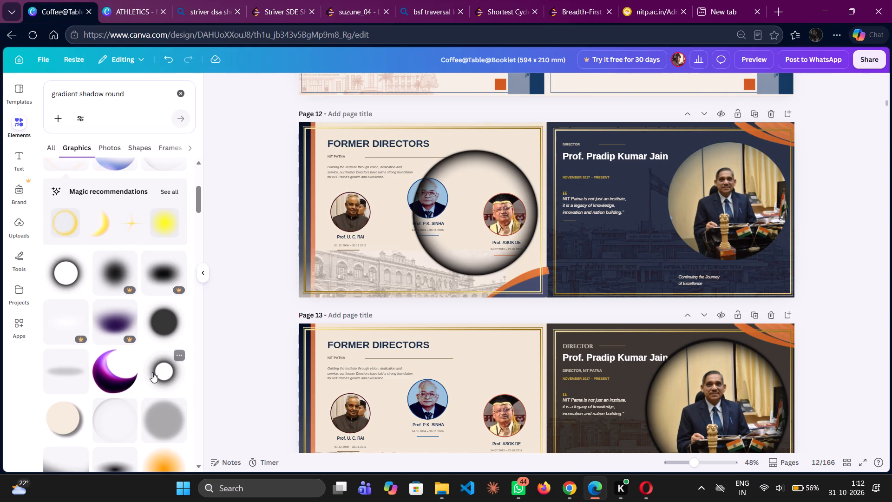
pyautogui.scroll(-2, 152, 372)
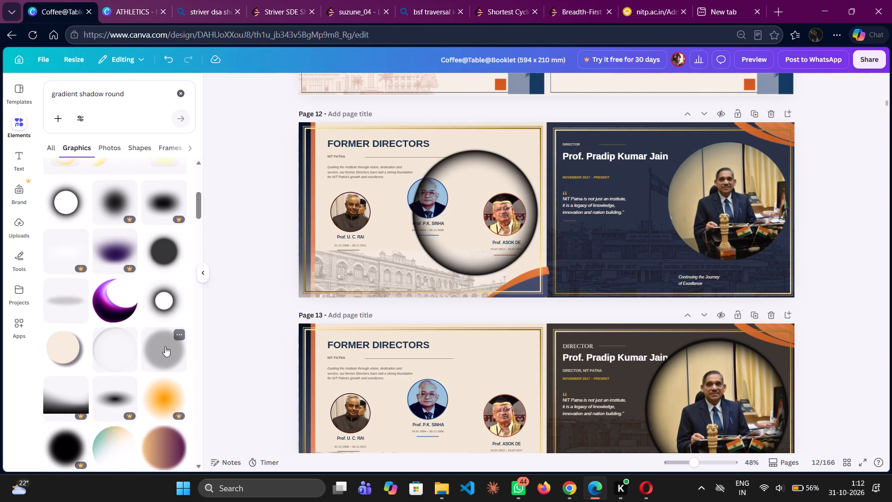
pyautogui.click(165, 346)
pyautogui.moveTo(535, 235); pyautogui.dragTo(644, 229)
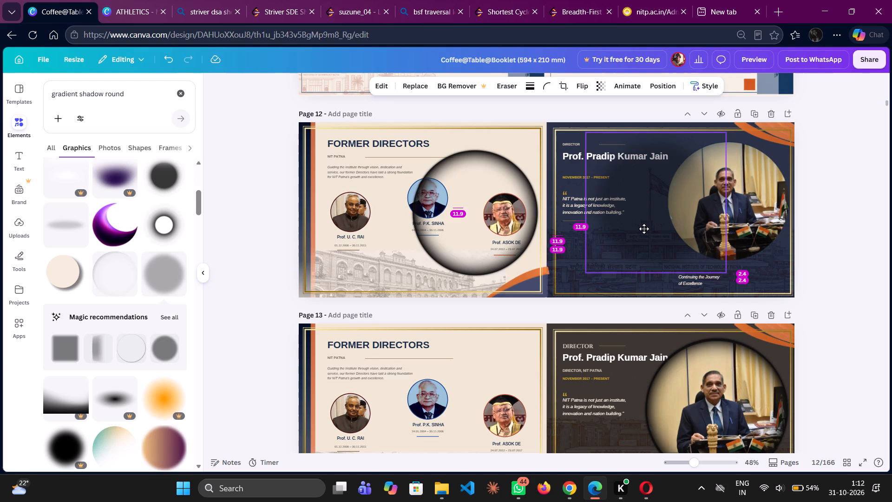
pyautogui.moveTo(644, 229); pyautogui.dragTo(644, 229)
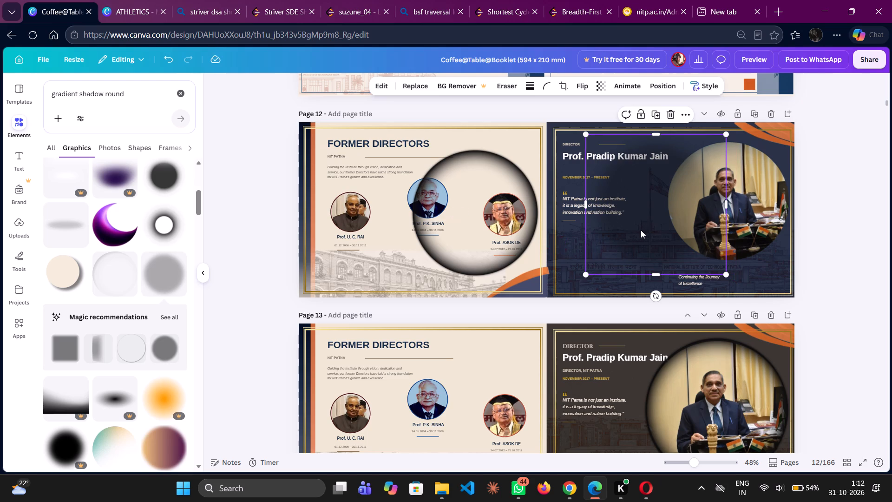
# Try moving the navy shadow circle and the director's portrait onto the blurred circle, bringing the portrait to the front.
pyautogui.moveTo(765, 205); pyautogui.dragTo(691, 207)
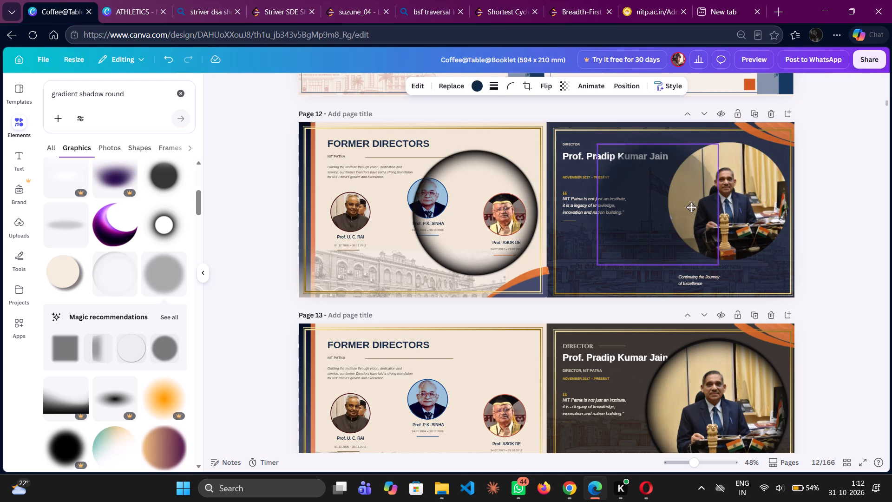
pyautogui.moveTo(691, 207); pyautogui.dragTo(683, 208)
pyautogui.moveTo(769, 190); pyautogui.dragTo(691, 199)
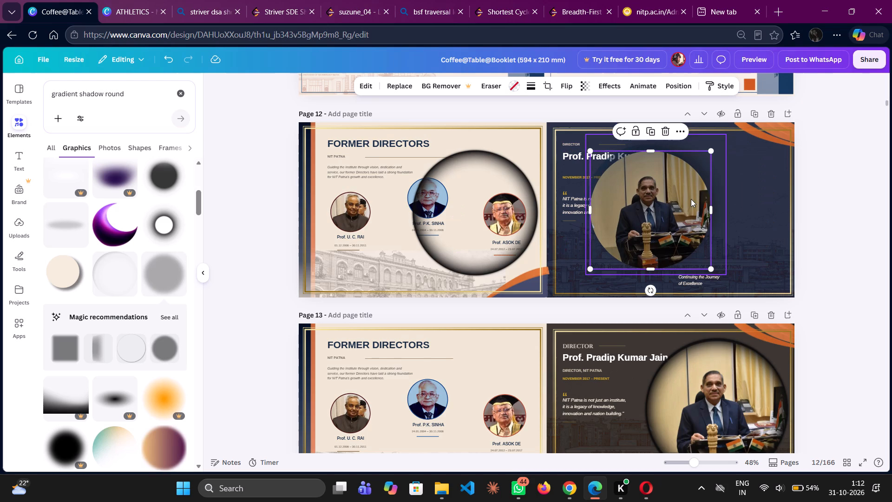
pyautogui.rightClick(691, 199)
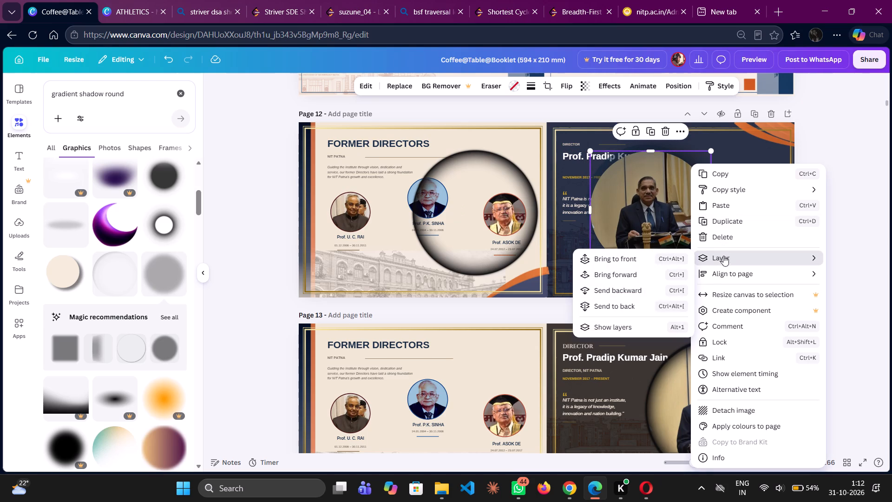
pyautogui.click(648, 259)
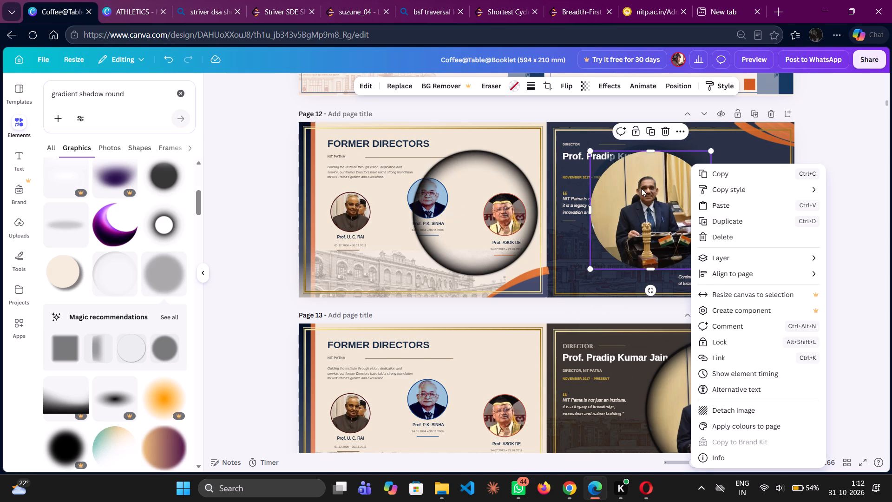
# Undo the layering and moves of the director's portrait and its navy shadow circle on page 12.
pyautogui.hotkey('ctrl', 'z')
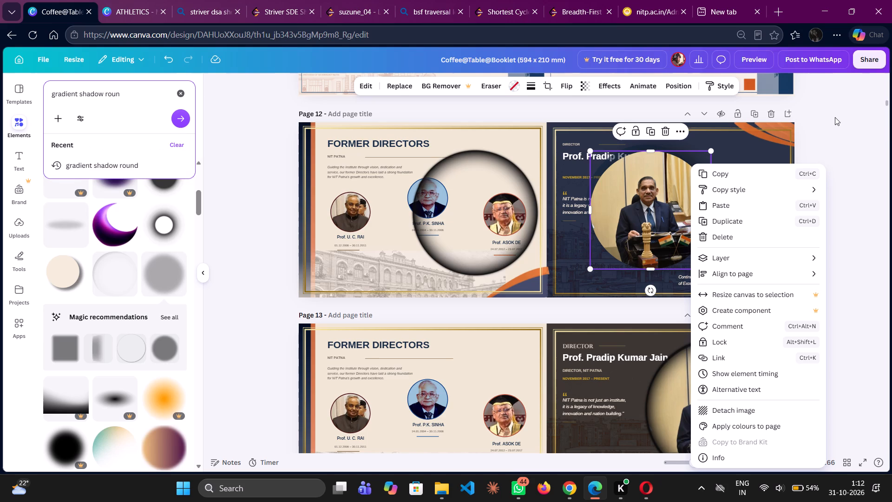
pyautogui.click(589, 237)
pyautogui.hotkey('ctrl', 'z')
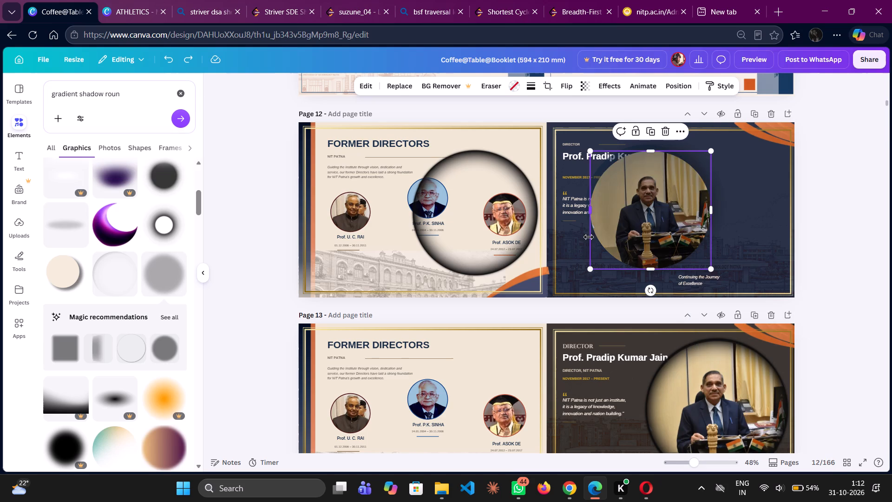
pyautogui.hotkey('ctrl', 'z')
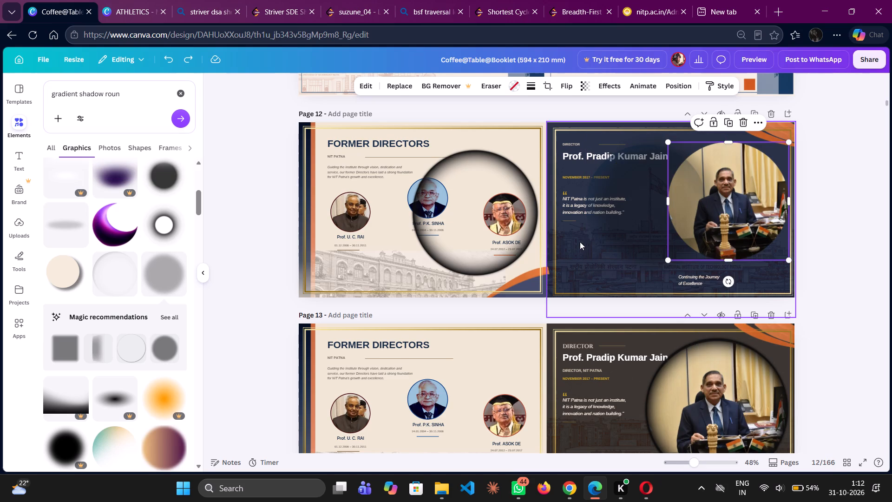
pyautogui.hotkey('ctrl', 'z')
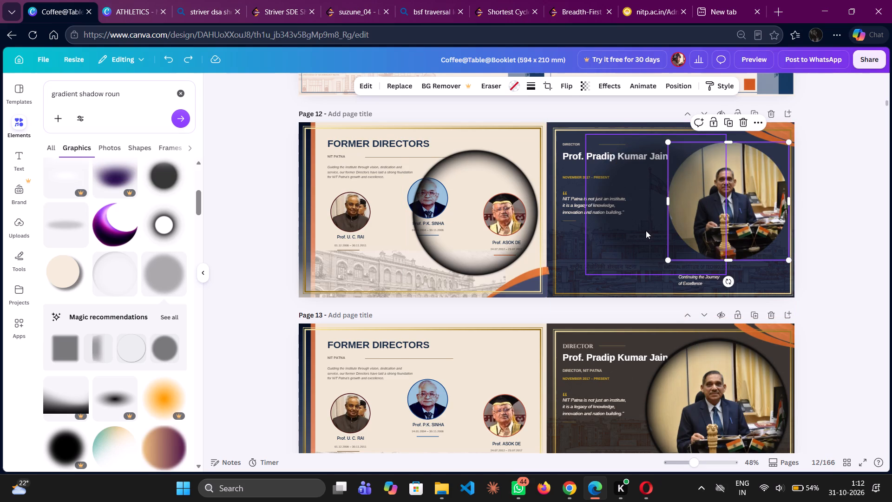
# Enlarge the blurred circle on page 12 and position it so it spreads out around the inner side of the director's portrait.
pyautogui.moveTo(646, 231); pyautogui.dragTo(652, 229)
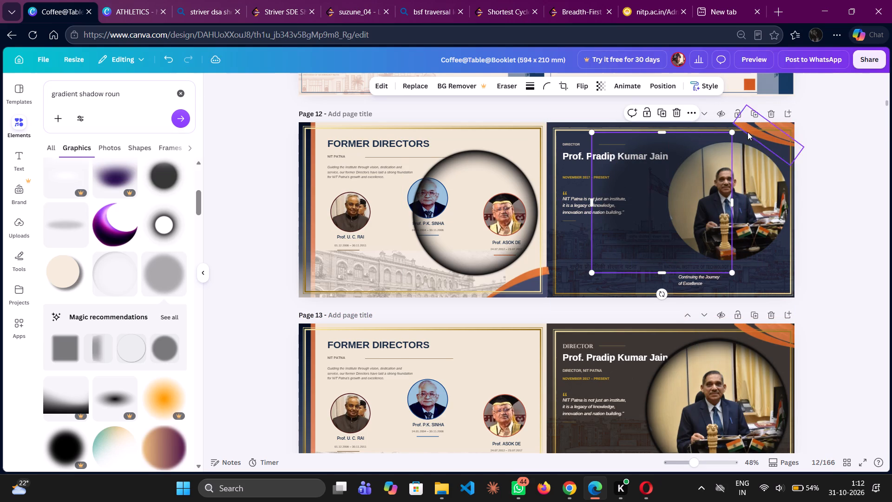
pyautogui.moveTo(731, 134); pyautogui.dragTo(778, 79)
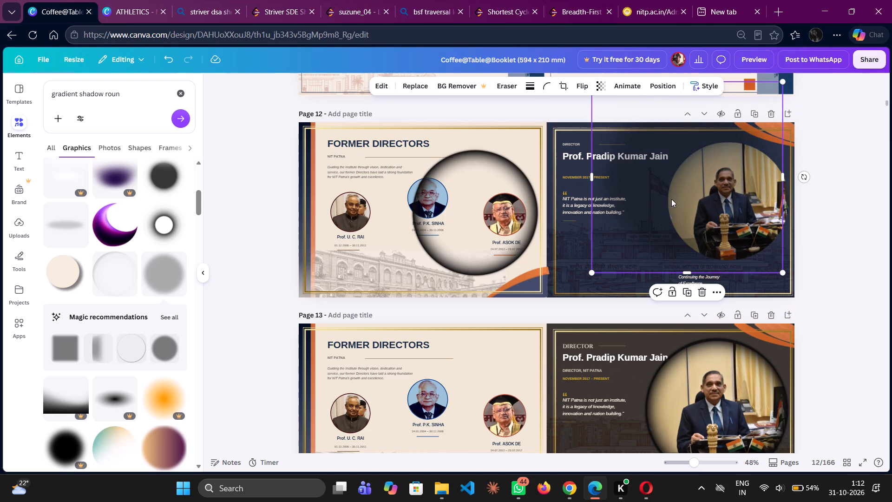
pyautogui.moveTo(671, 199); pyautogui.dragTo(670, 217)
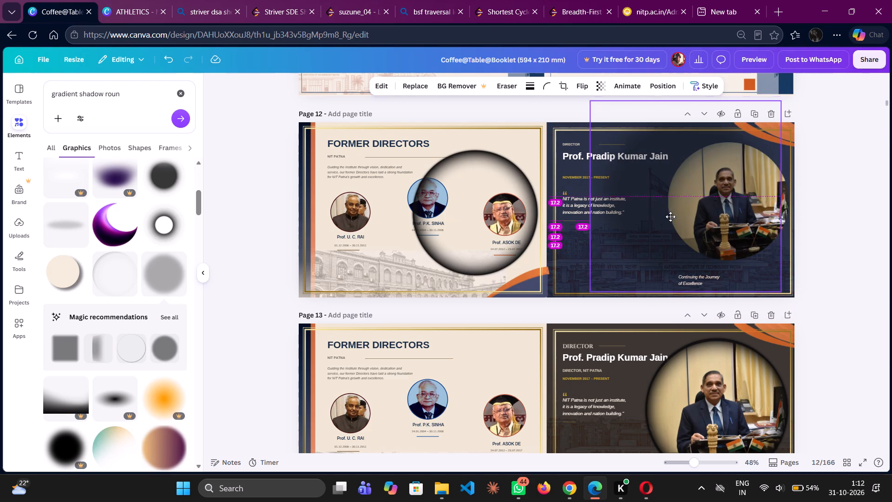
pyautogui.moveTo(670, 217); pyautogui.dragTo(657, 232)
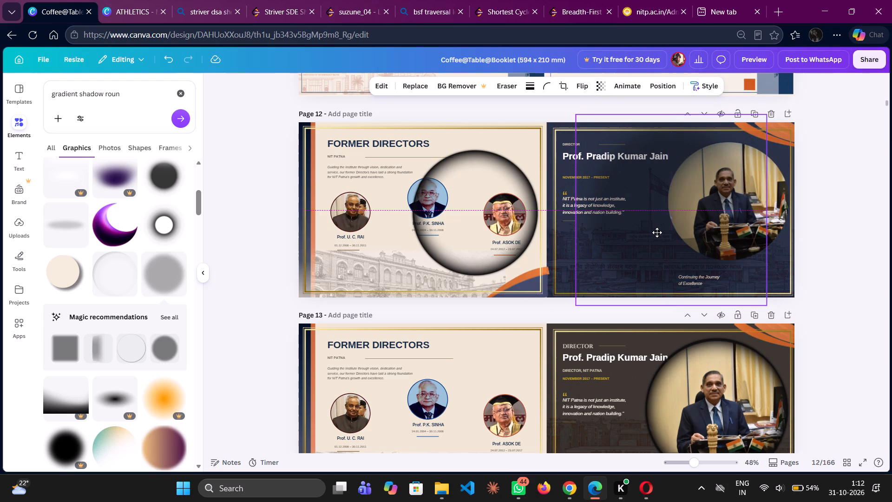
pyautogui.moveTo(657, 232); pyautogui.dragTo(651, 235)
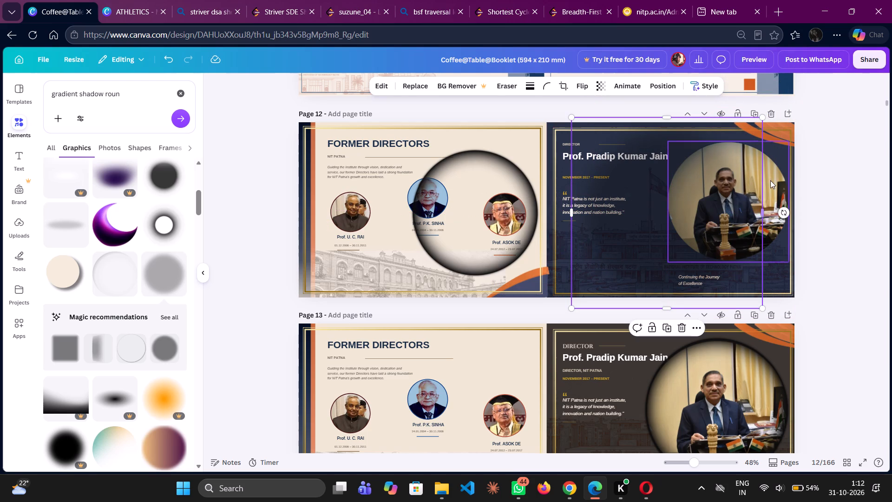
# Bring the navy shadow circle over the director's portrait to the front of page 12.
pyautogui.click(772, 180)
pyautogui.rightClick(772, 180)
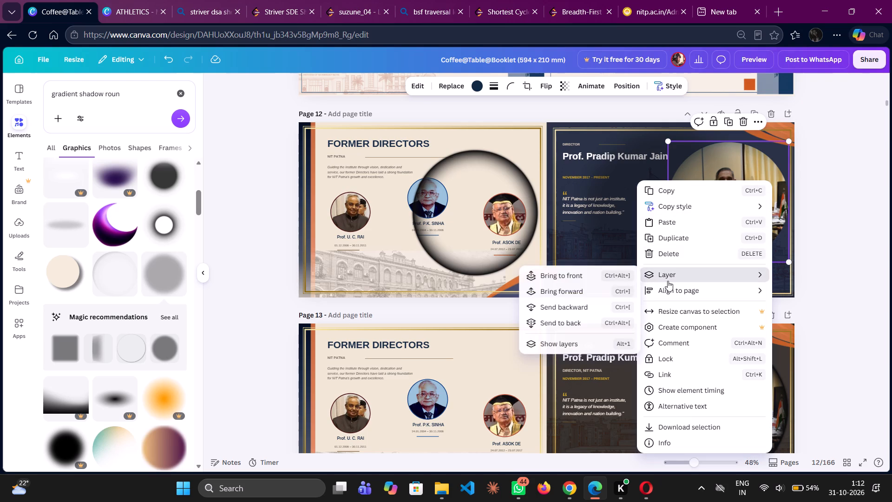
pyautogui.click(567, 281)
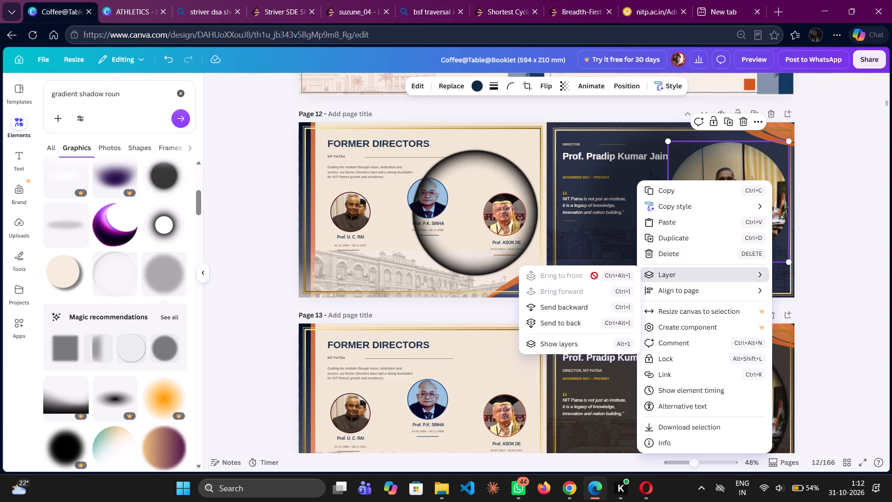
pyautogui.click(845, 263)
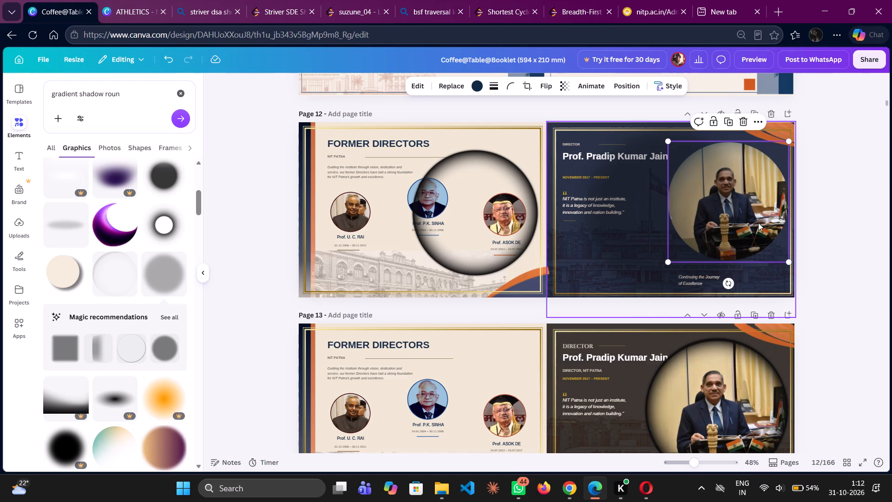
# Move the director's circular portrait to the top of page 12's layer order, above the blurred circle.
pyautogui.rightClick(758, 223)
pyautogui.click(670, 292)
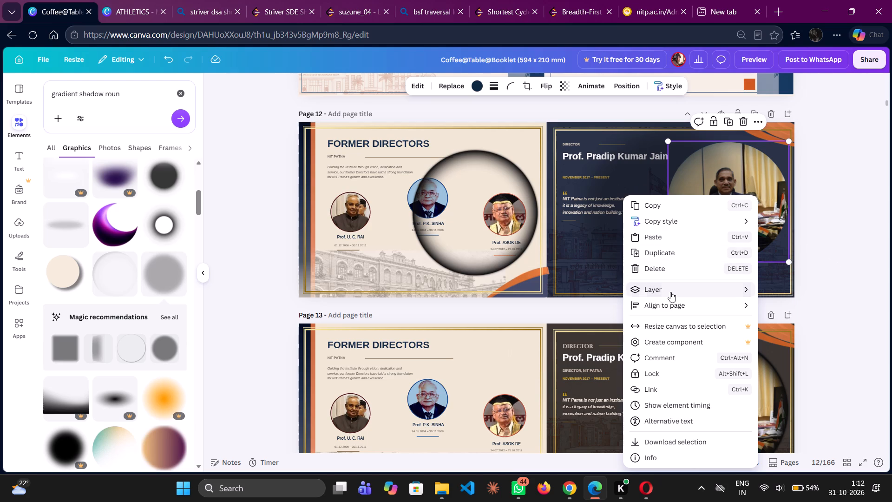
pyautogui.click(768, 360)
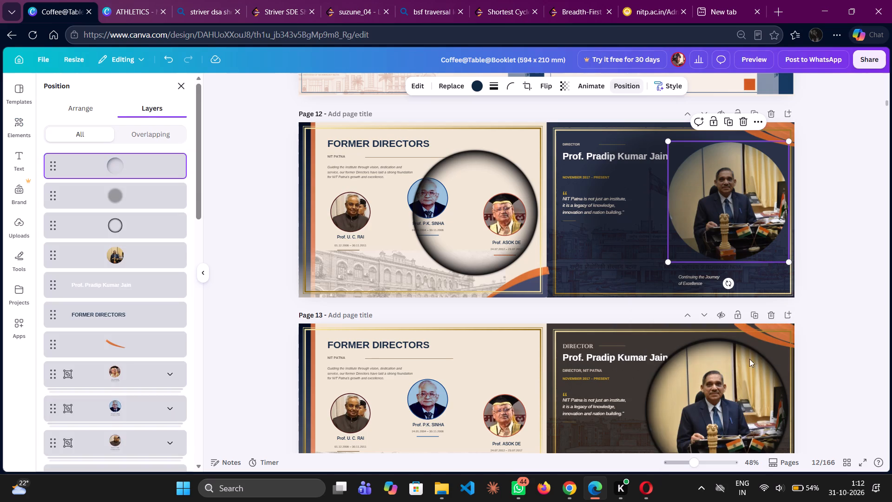
pyautogui.scroll(-1, 125, 410)
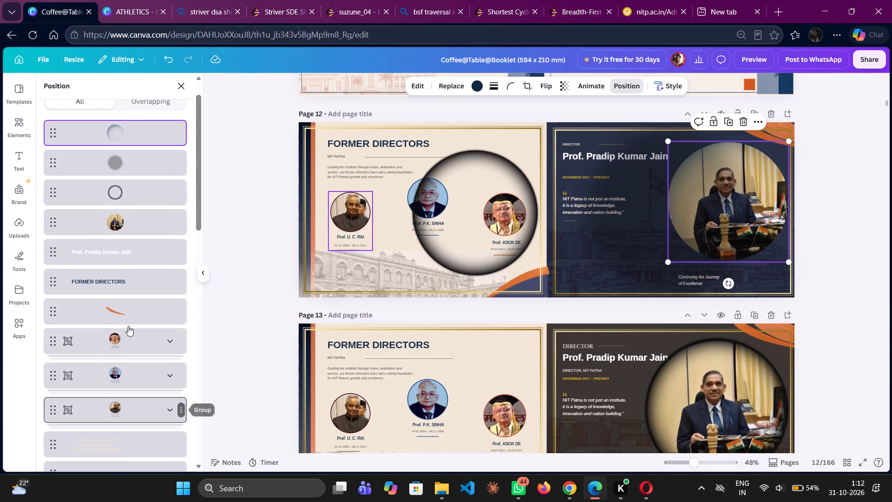
pyautogui.moveTo(123, 221); pyautogui.dragTo(130, 141)
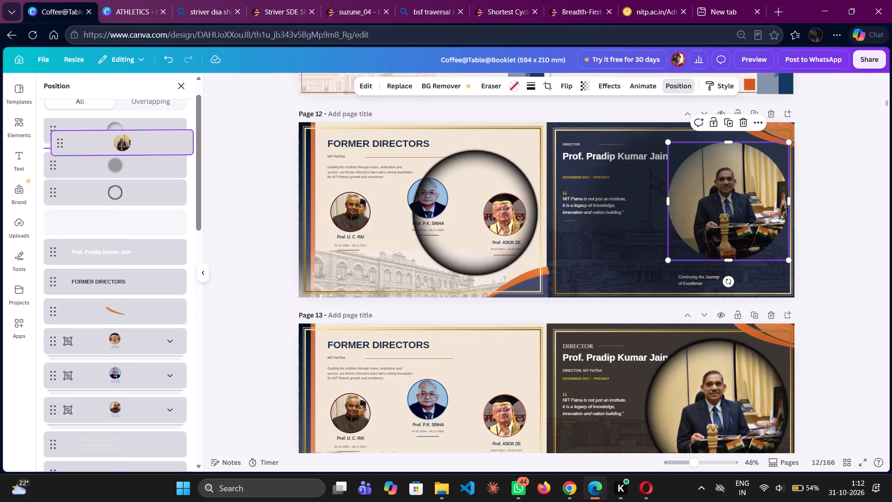
pyautogui.moveTo(130, 141); pyautogui.dragTo(123, 110)
pyautogui.moveTo(98, 222); pyautogui.dragTo(103, 138)
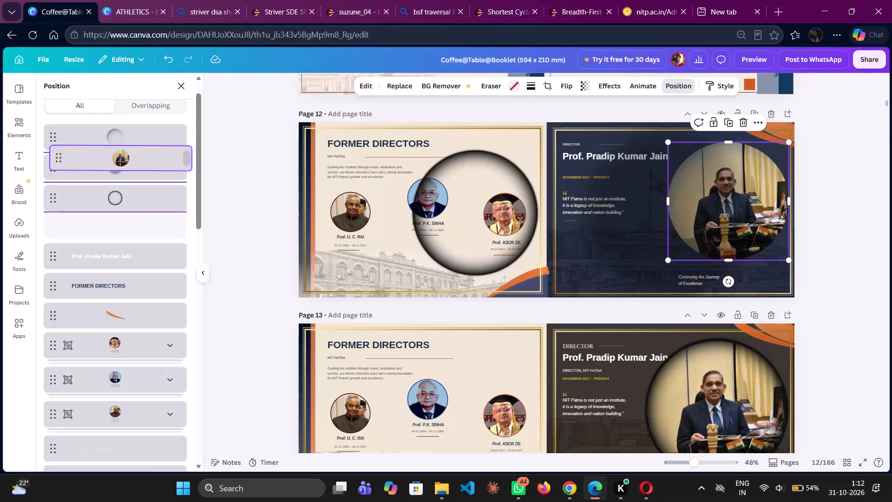
pyautogui.moveTo(103, 138); pyautogui.dragTo(99, 125)
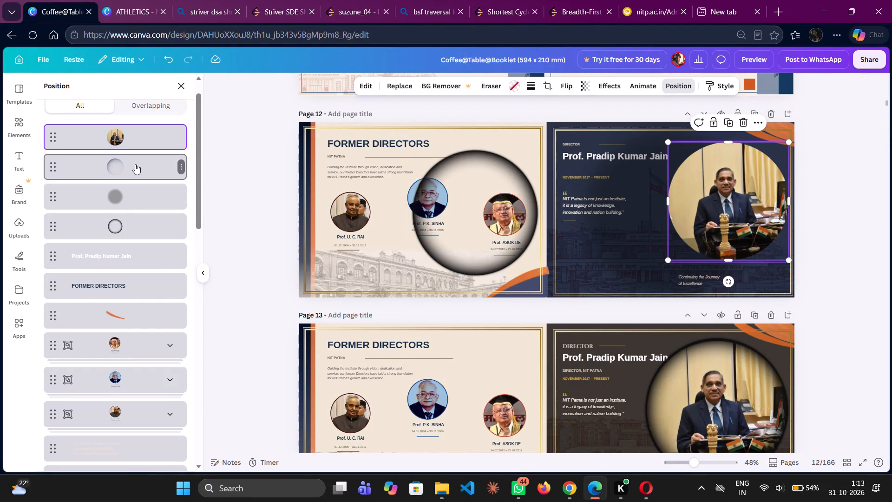
# Place the navy shadow circle directly above the director's portrait at the top of page 12's layer order.
pyautogui.moveTo(126, 173); pyautogui.dragTo(128, 147)
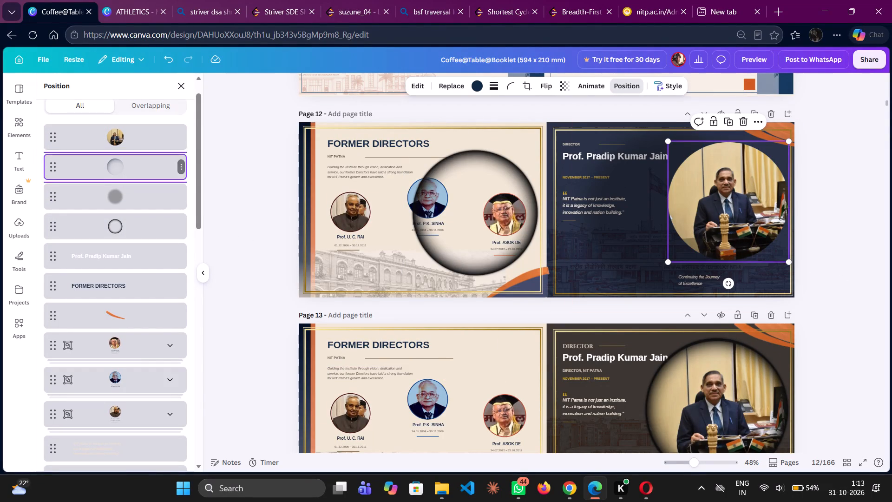
pyautogui.moveTo(128, 147); pyautogui.dragTo(128, 138)
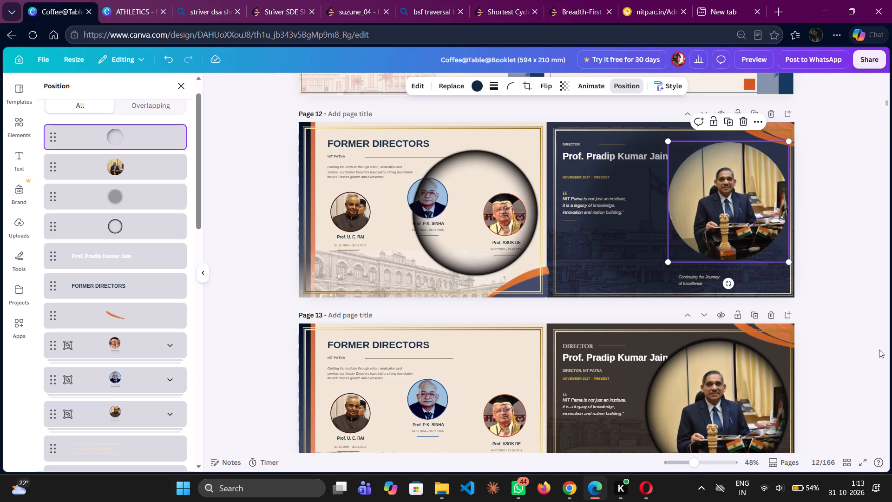
pyautogui.click(840, 305)
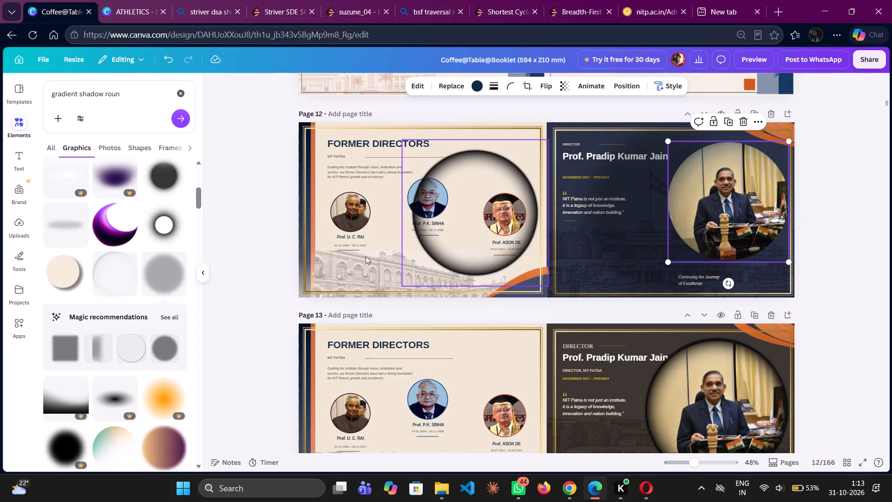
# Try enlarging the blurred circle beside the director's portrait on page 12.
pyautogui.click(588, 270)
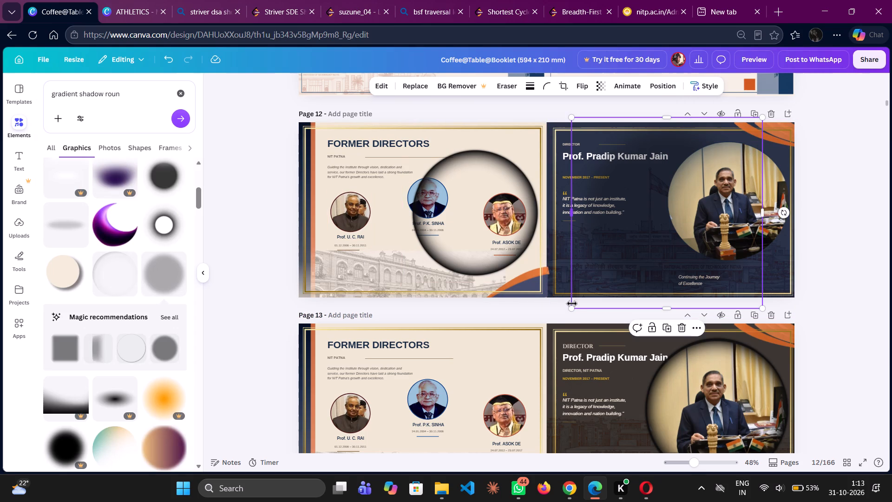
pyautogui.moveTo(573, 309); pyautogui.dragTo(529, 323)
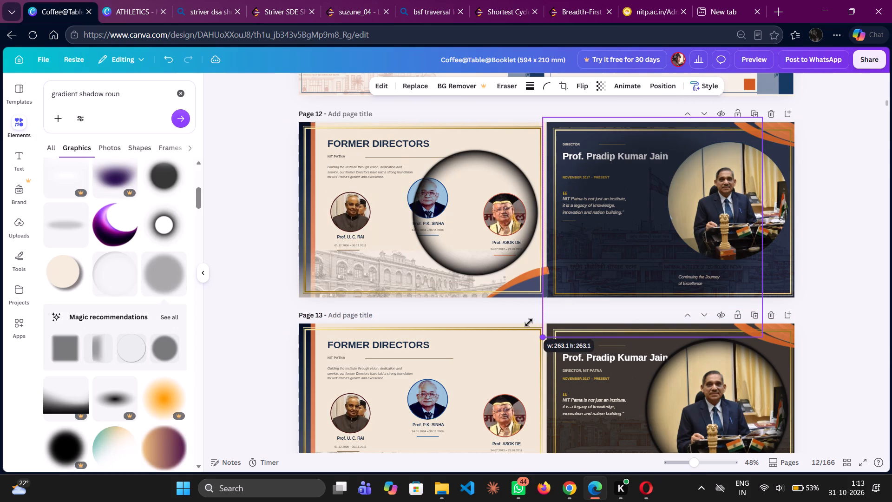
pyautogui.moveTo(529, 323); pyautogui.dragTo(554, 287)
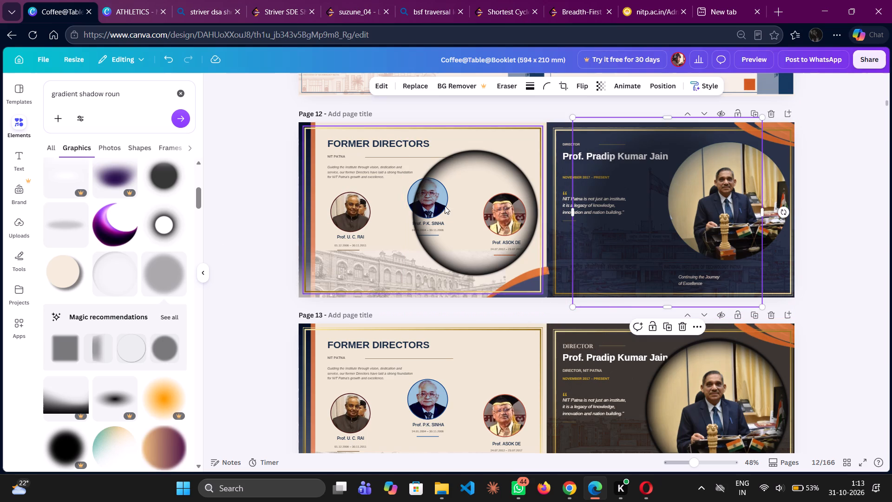
# Show the layer list for page 12 with the blurred circle selected.
pyautogui.click(597, 226)
pyautogui.rightClick(597, 226)
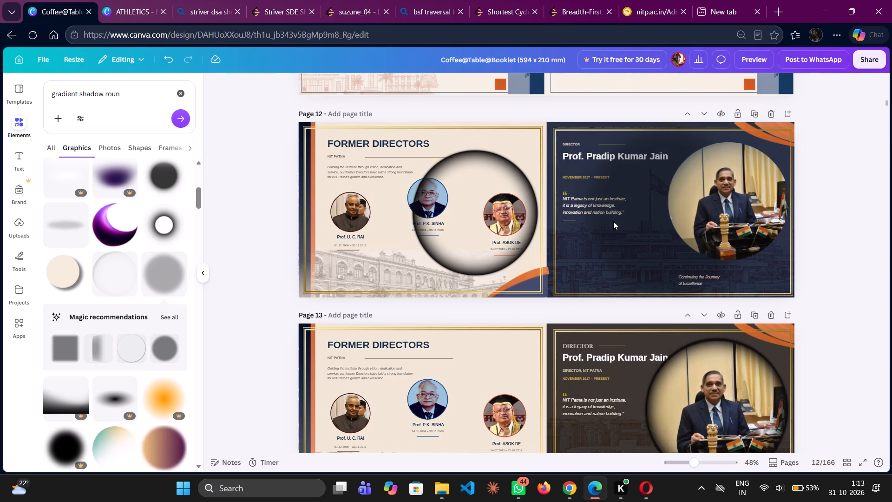
pyautogui.rightClick(614, 221)
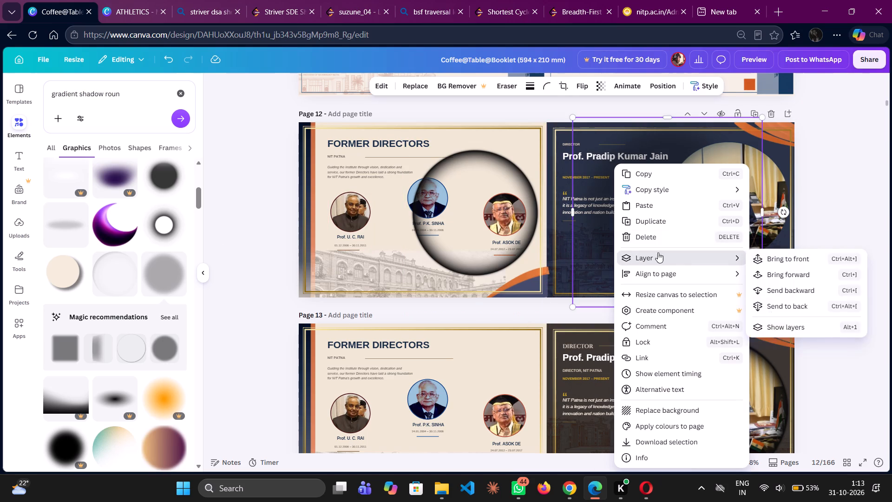
pyautogui.click(778, 323)
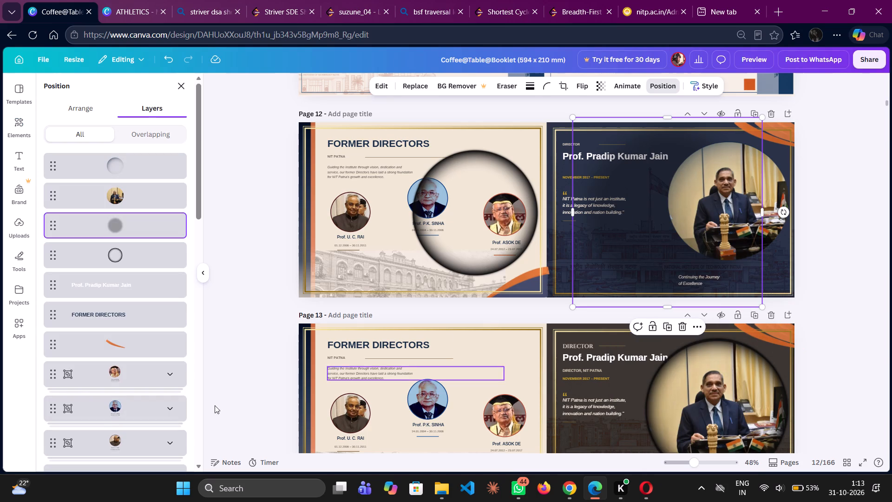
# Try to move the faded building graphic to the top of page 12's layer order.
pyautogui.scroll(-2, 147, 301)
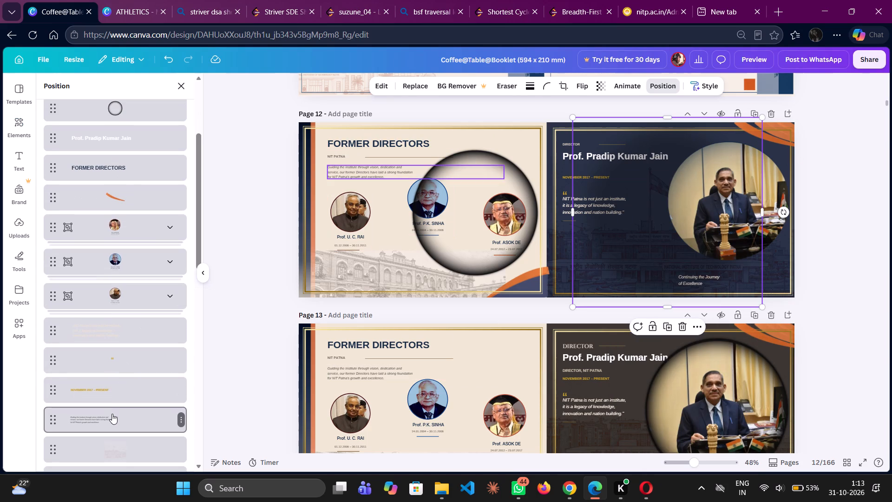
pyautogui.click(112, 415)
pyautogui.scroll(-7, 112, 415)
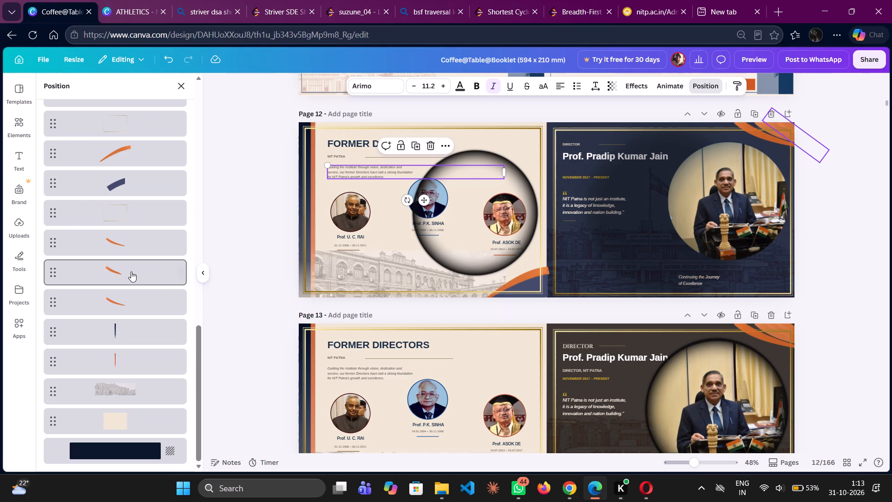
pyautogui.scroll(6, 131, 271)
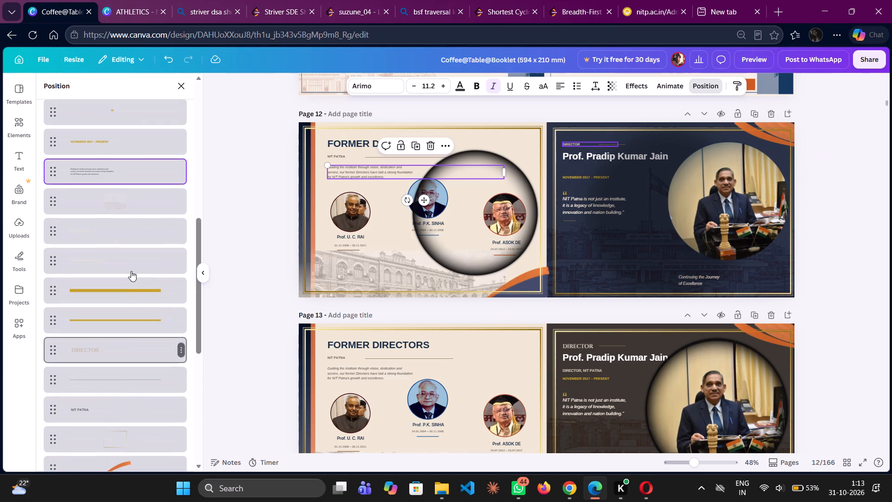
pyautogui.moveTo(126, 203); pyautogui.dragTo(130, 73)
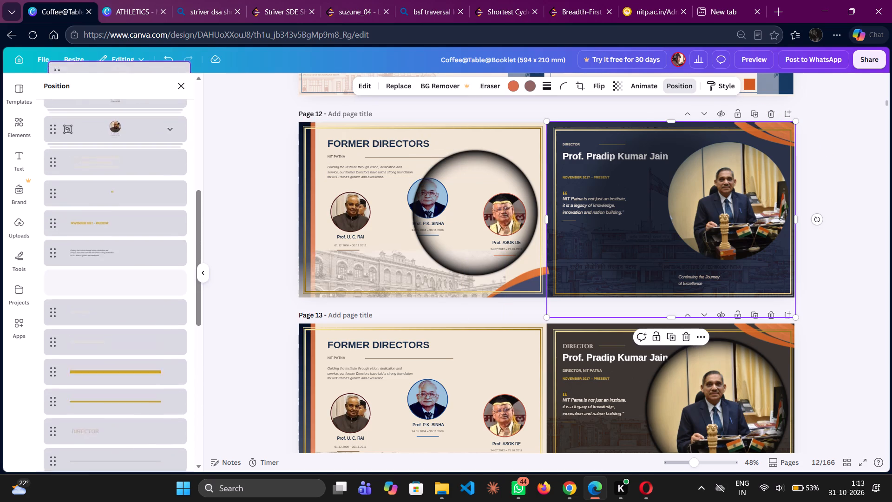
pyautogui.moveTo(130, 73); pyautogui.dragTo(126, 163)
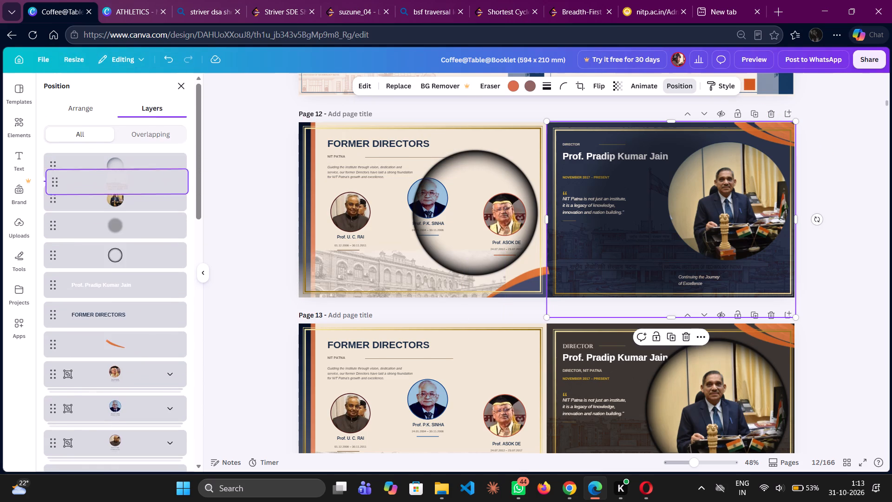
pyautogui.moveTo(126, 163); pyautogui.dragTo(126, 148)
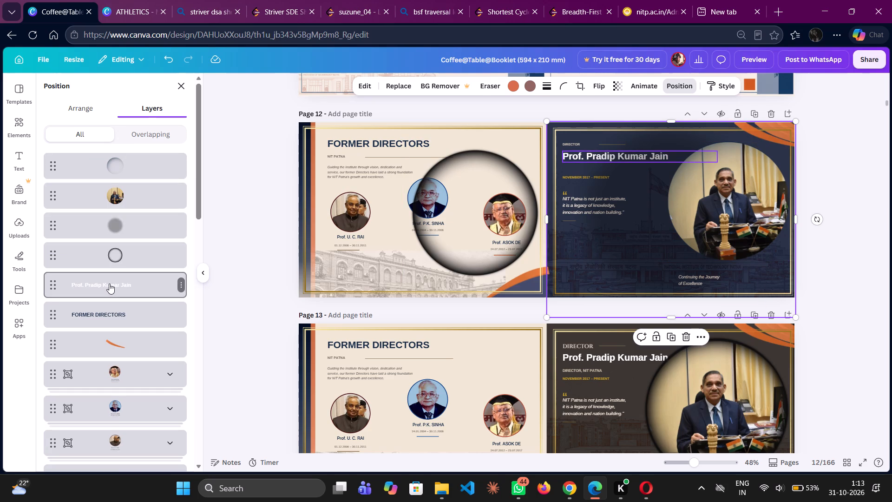
# Move the director's name to the top of page 12's layer order and place the NIT Patna quote directly beneath it.
pyautogui.moveTo(109, 284); pyautogui.dragTo(111, 159)
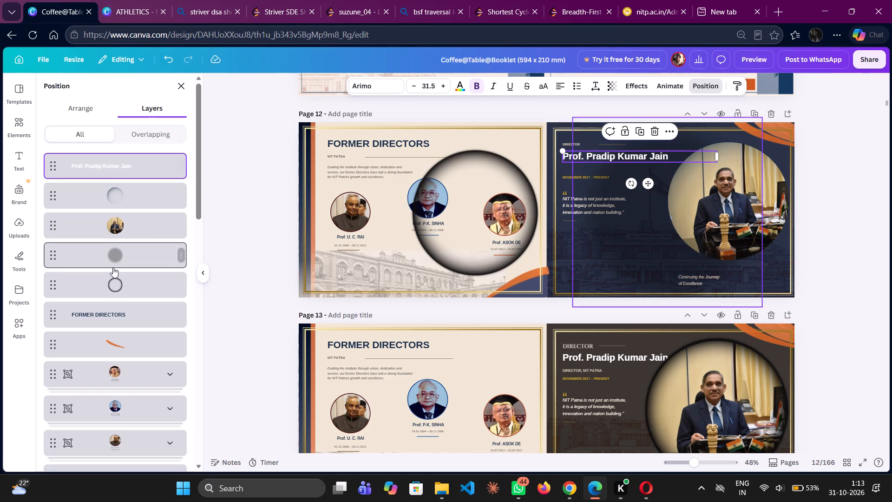
pyautogui.scroll(-2, 113, 267)
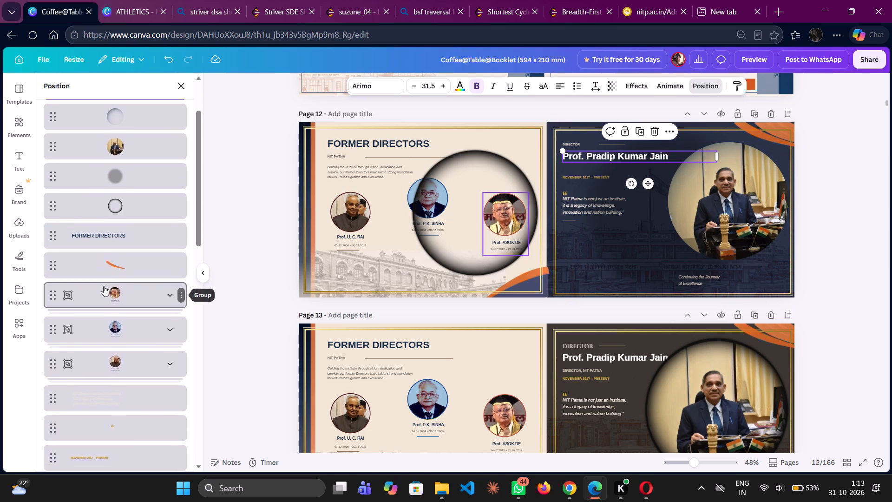
pyautogui.scroll(-1, 104, 286)
pyautogui.moveTo(104, 346); pyautogui.dragTo(114, 231)
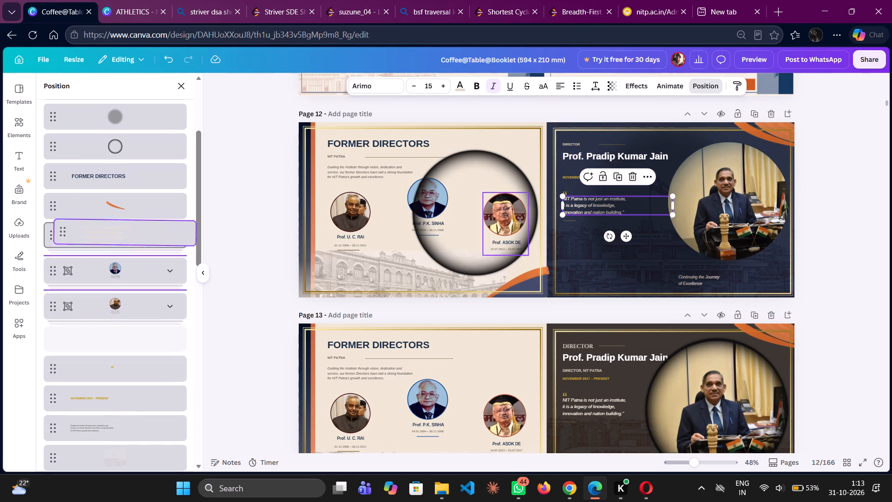
pyautogui.moveTo(114, 231); pyautogui.dragTo(124, 148)
pyautogui.scroll(2, 124, 148)
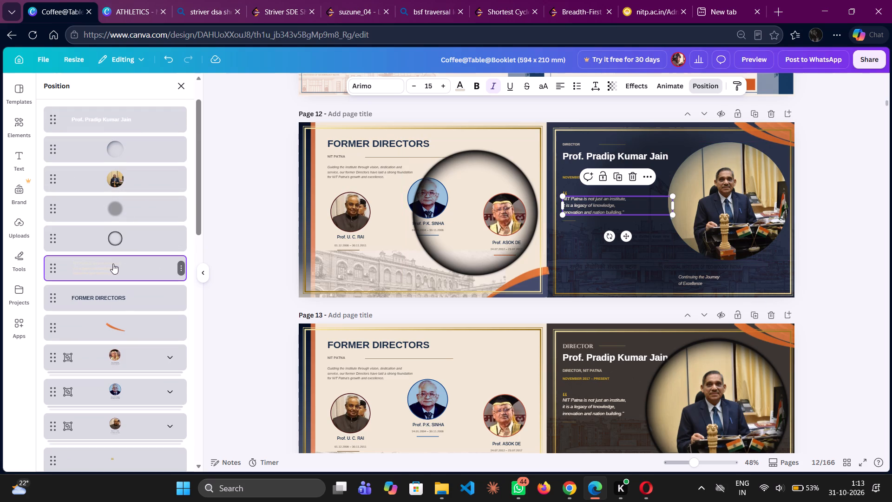
pyautogui.moveTo(113, 264); pyautogui.dragTo(118, 136)
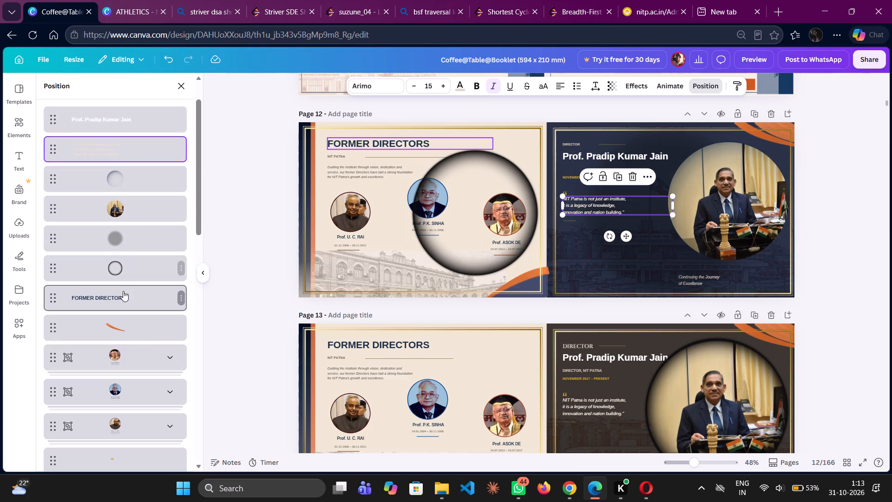
# Move the FORMER DIRECTORS heading and the NOVEMBER 2017 – PRESENT date above the director's portrait in page 12's layer order.
pyautogui.moveTo(122, 297); pyautogui.dragTo(130, 167)
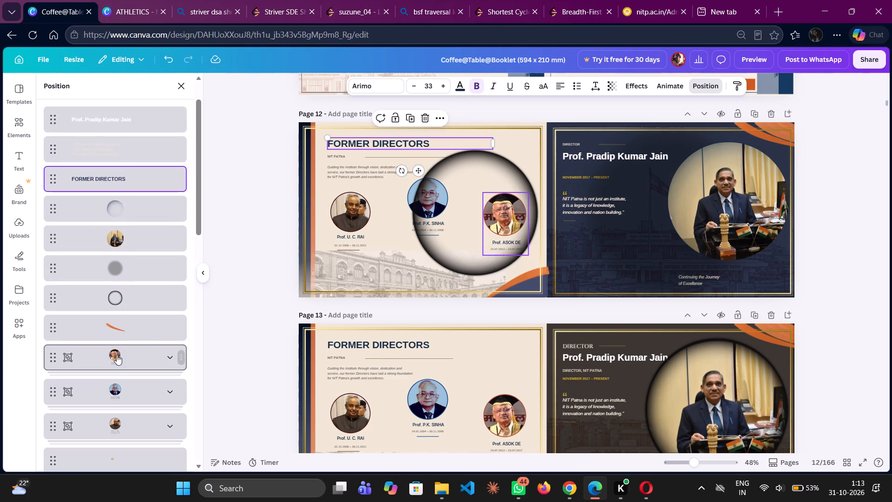
pyautogui.scroll(-3, 117, 355)
pyautogui.click(117, 355)
pyautogui.moveTo(117, 355); pyautogui.dragTo(123, 185)
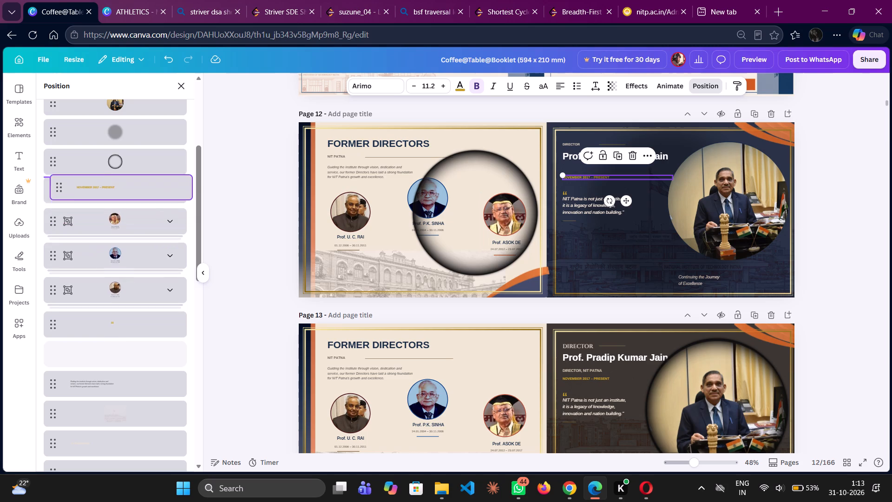
pyautogui.moveTo(123, 185); pyautogui.dragTo(123, 124)
pyautogui.scroll(3, 123, 124)
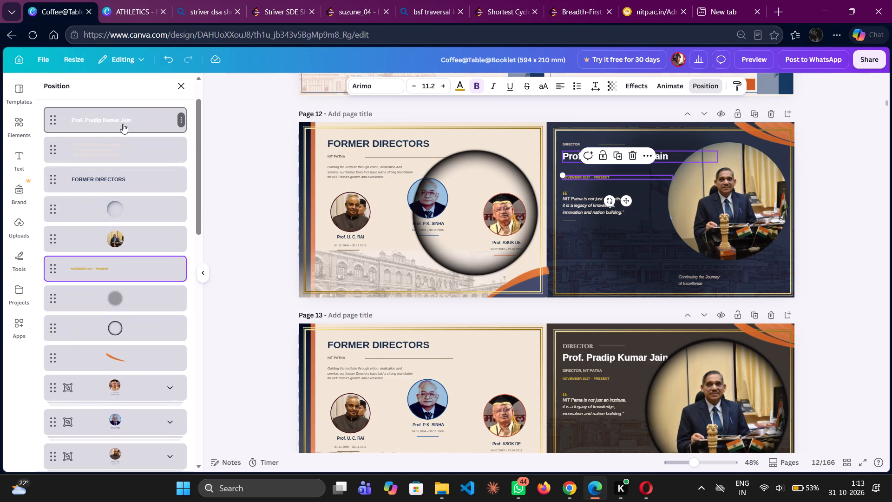
pyautogui.scroll(2, 123, 124)
pyautogui.moveTo(113, 306); pyautogui.dragTo(115, 241)
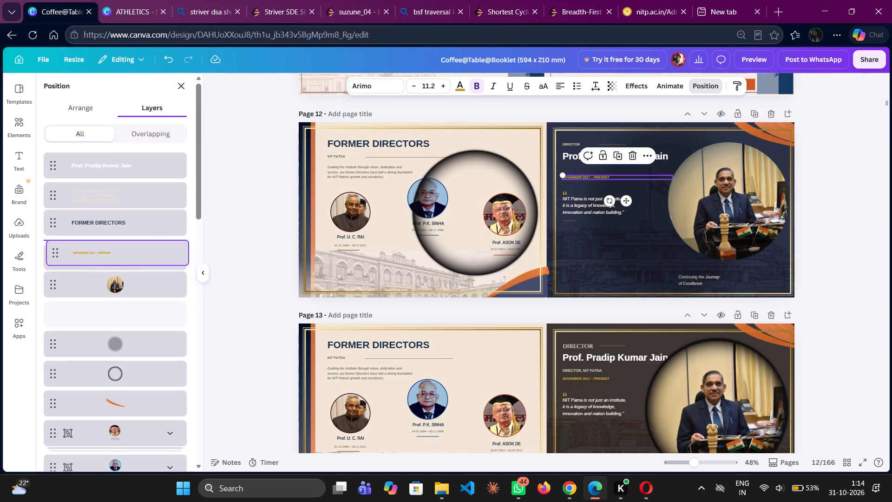
pyautogui.moveTo(115, 241); pyautogui.dragTo(114, 238)
# Move the NIT PATNA text up page 12's layer order, above the three former directors' portrait groups.
pyautogui.scroll(-4, 114, 238)
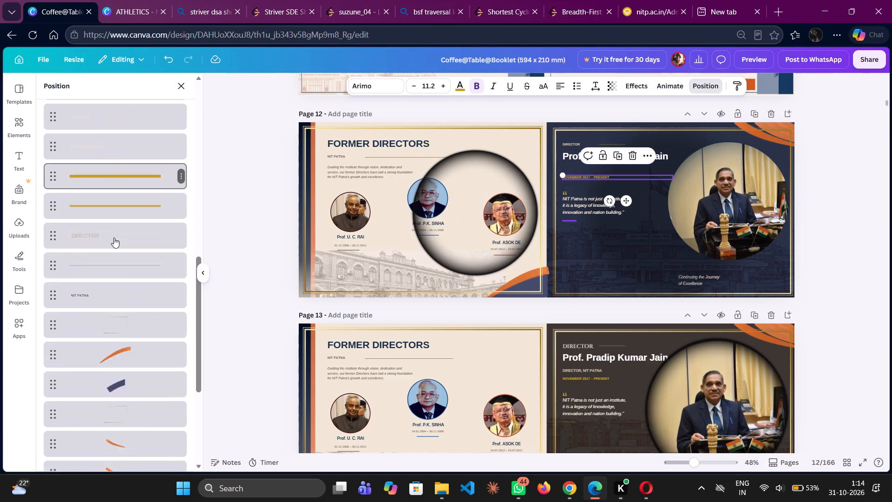
pyautogui.scroll(-5, 114, 238)
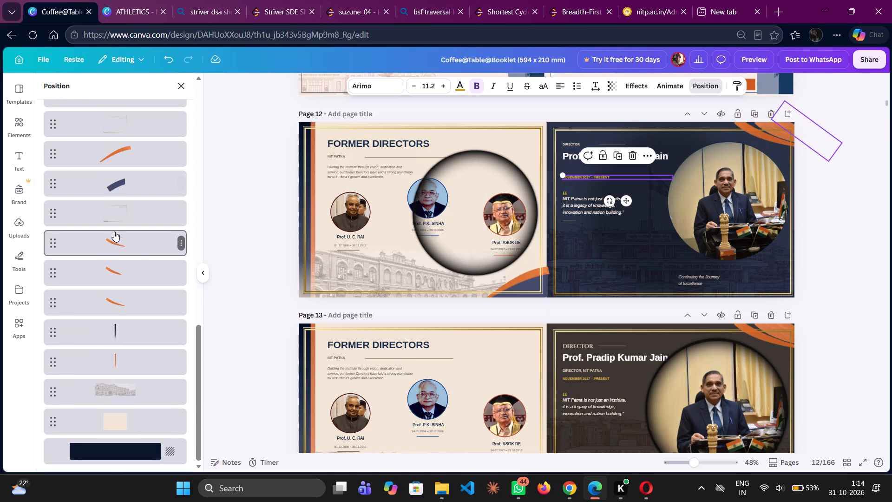
pyautogui.scroll(4, 114, 231)
pyautogui.click(114, 236)
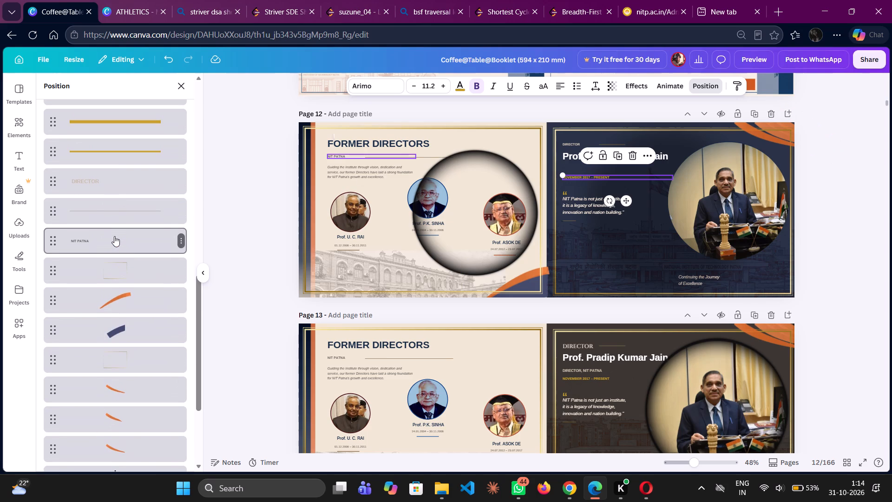
pyautogui.moveTo(114, 236); pyautogui.dragTo(123, 24)
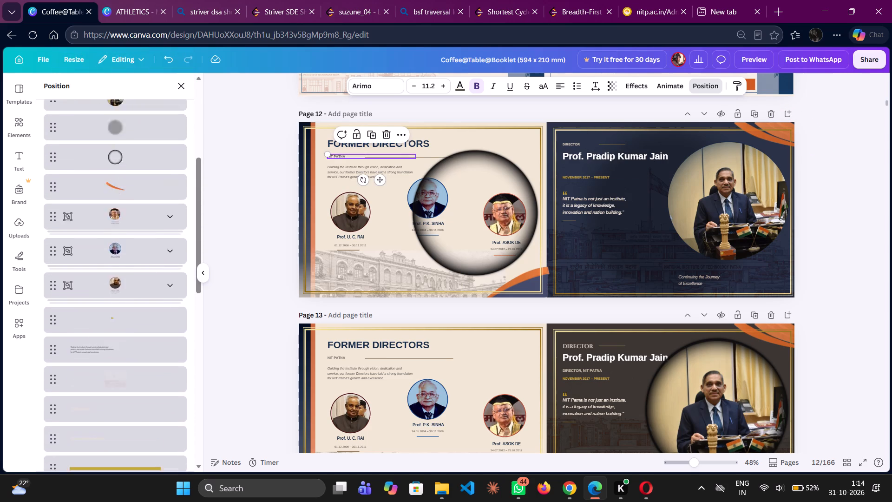
pyautogui.moveTo(123, 24); pyautogui.dragTo(107, 251)
# Move the DIRECTOR label and the introductory paragraph up page 12's layer order, directly below the first former director portrait group.
pyautogui.scroll(-8, 107, 251)
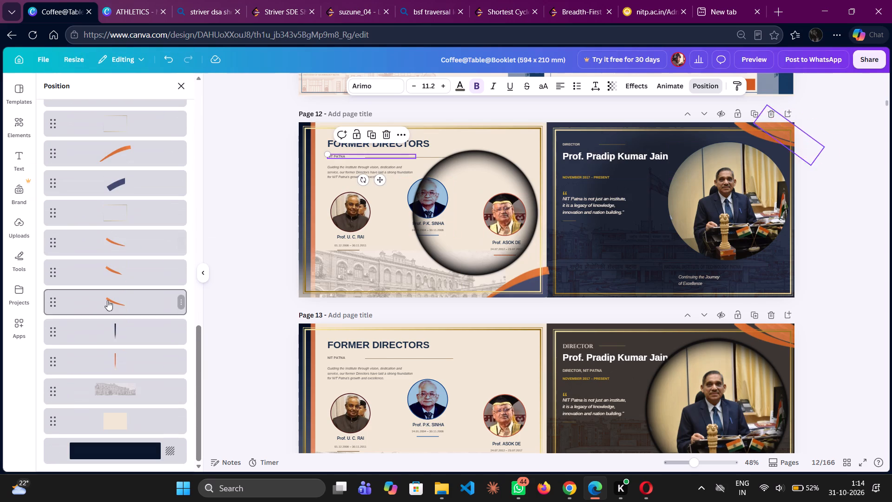
pyautogui.scroll(2, 136, 194)
pyautogui.moveTo(132, 200); pyautogui.dragTo(131, 102)
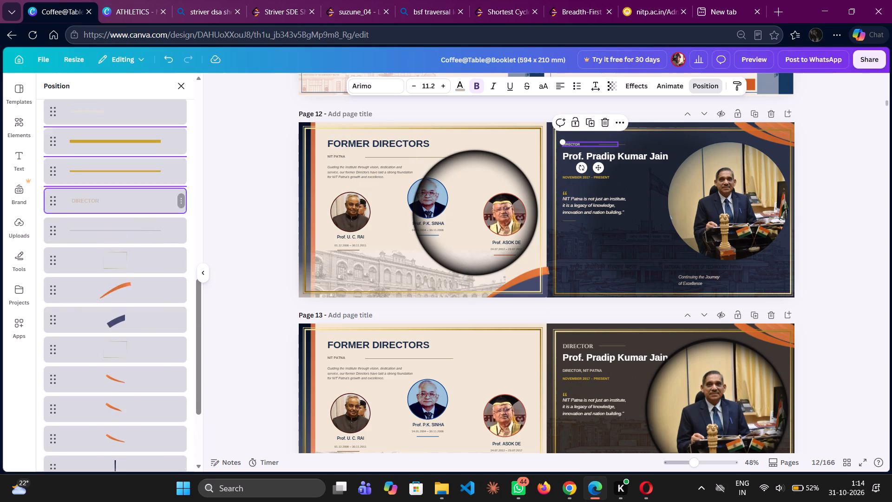
pyautogui.moveTo(131, 102); pyautogui.dragTo(133, 126)
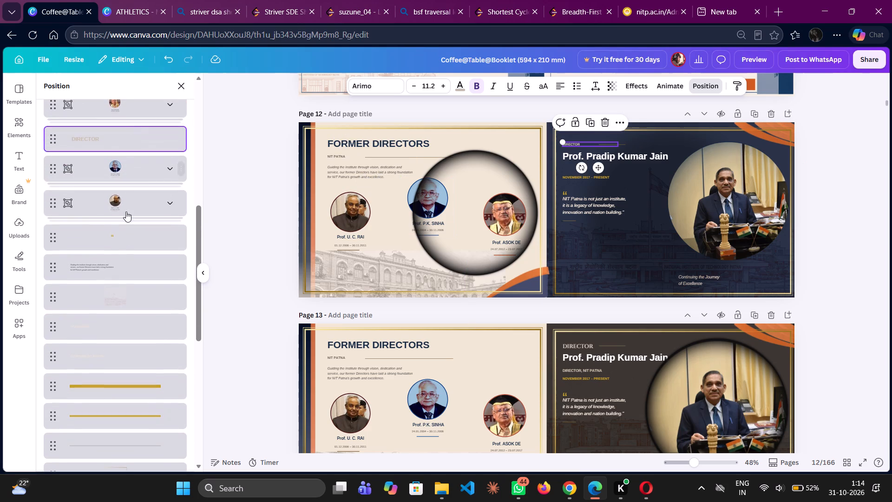
pyautogui.moveTo(118, 266); pyautogui.dragTo(119, 142)
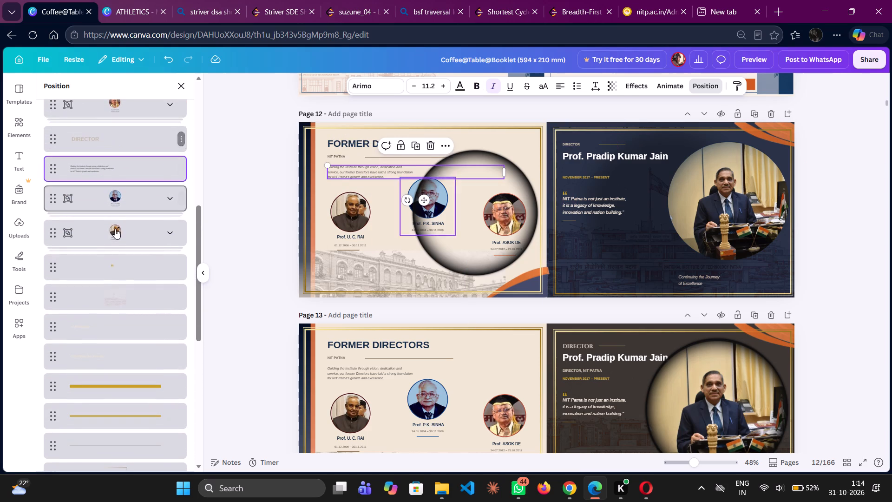
# Move the faded building graphic and both "Continuing the Journey of Excellence" lines directly below the introductory paragraph in page 12's layer order.
pyautogui.moveTo(115, 304); pyautogui.dragTo(122, 177)
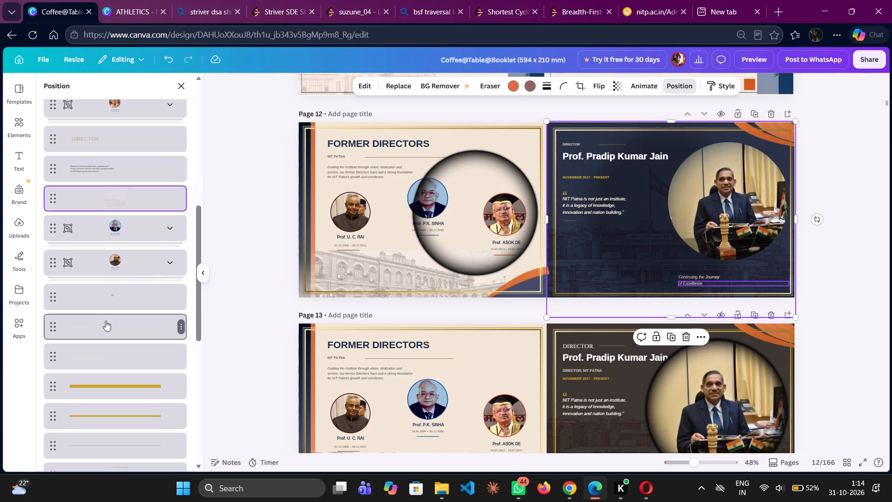
pyautogui.moveTo(105, 321); pyautogui.dragTo(110, 220)
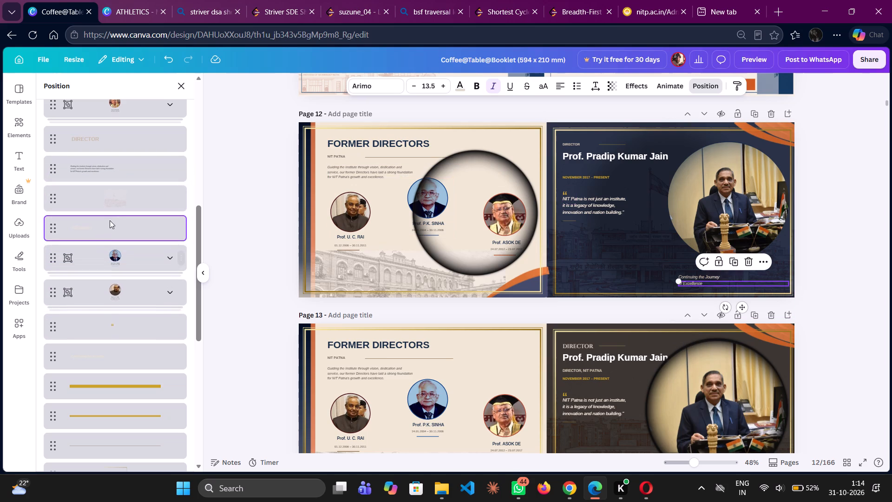
pyautogui.moveTo(105, 355); pyautogui.dragTo(104, 229)
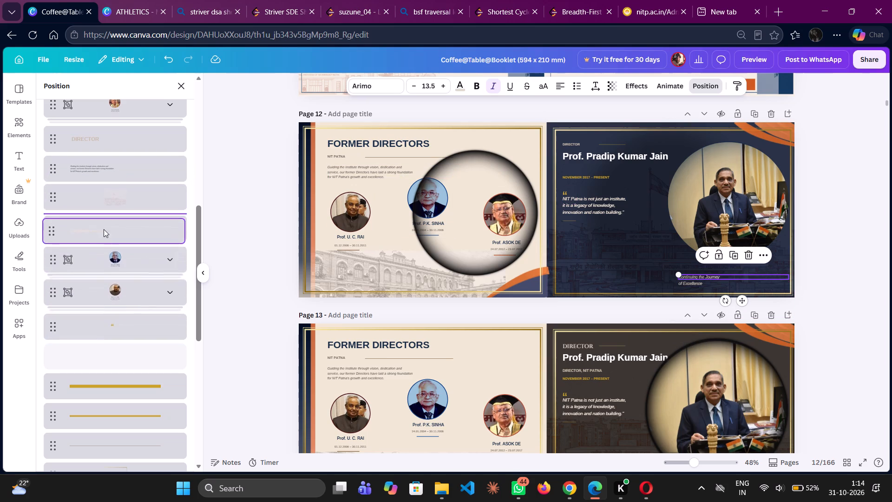
# Group the DIRECTOR label, introductory paragraph, faded building graphic and both closing lines, and move the group directly above the NOVEMBER 2017 – PRESENT layer.
pyautogui.click(126, 126)
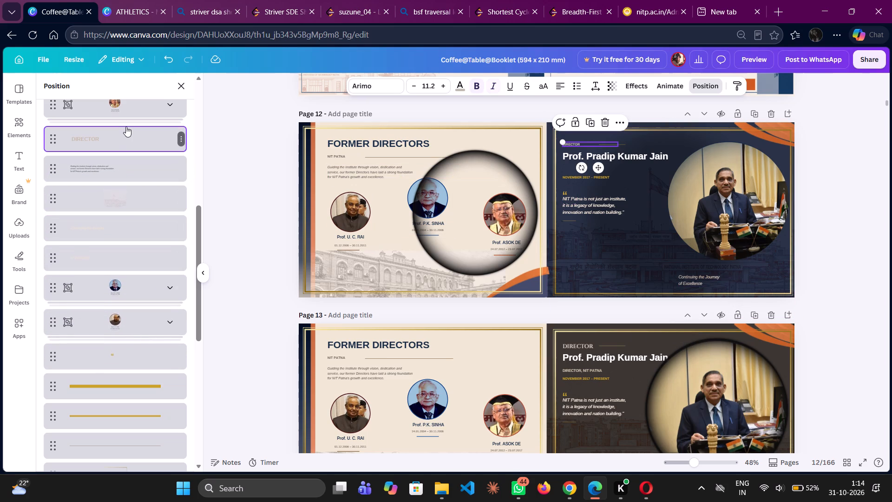
pyautogui.keyDown('shift'); pyautogui.click(122, 260); pyautogui.keyUp('shift')
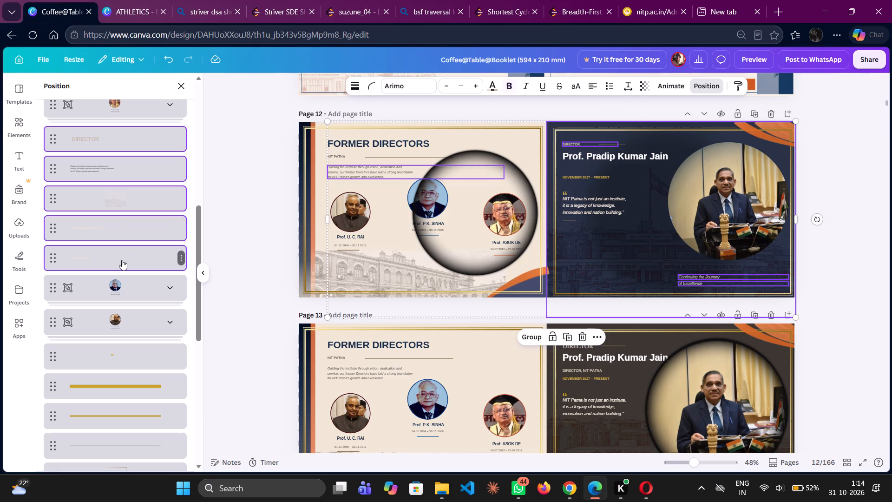
pyautogui.rightClick(122, 260)
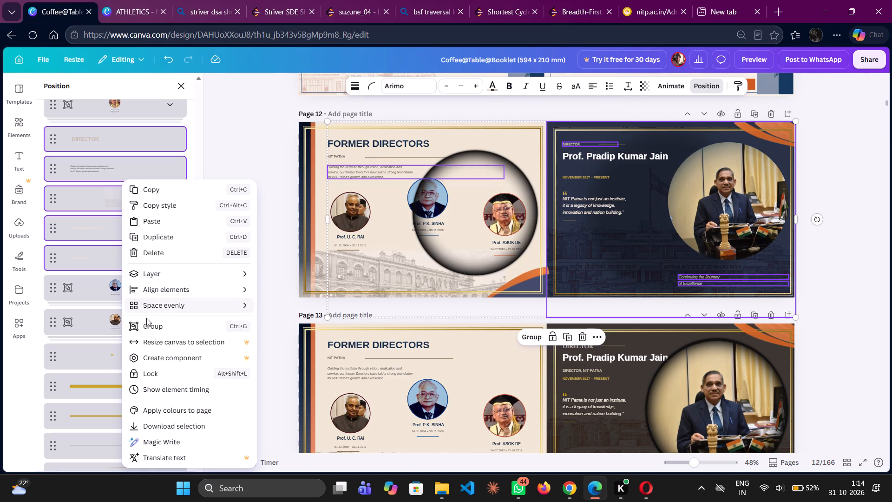
pyautogui.click(148, 325)
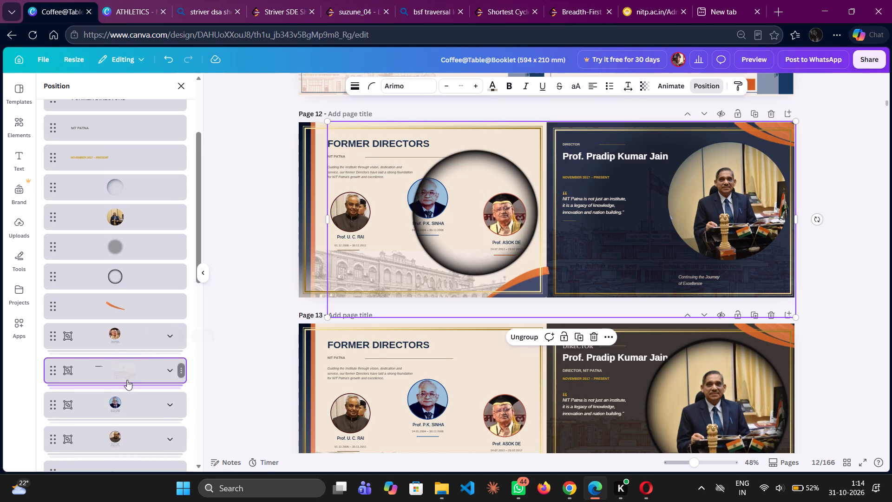
pyautogui.moveTo(126, 380); pyautogui.dragTo(125, 145)
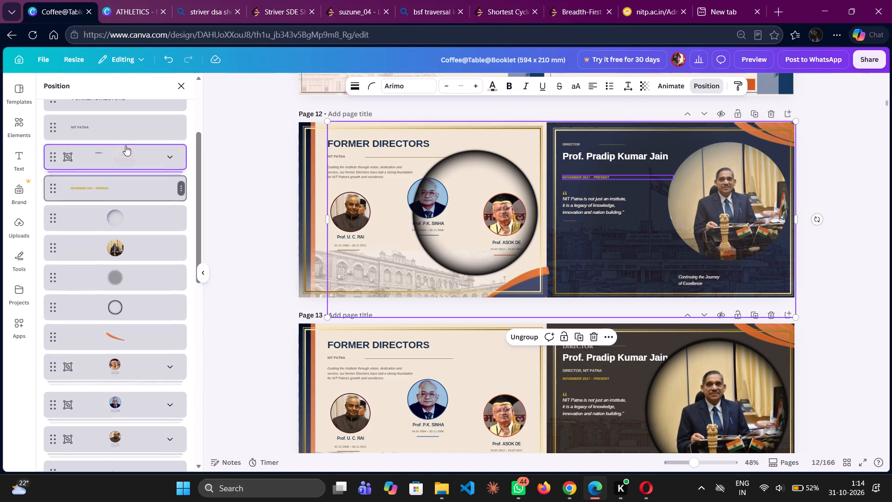
# Group all page 12 layers from the director's name down to the NOVEMBER 2017 – PRESENT date, including the nested text group.
pyautogui.scroll(3, 125, 145)
pyautogui.click(122, 157)
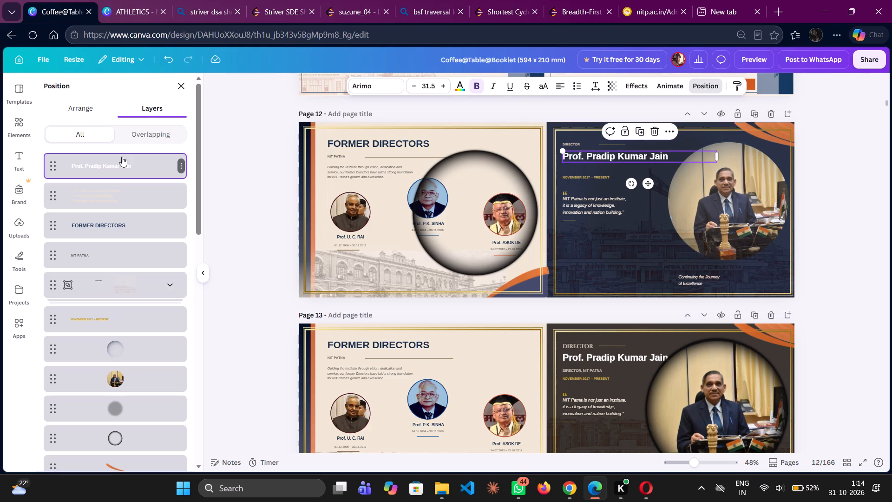
pyautogui.keyDown('shift'); pyautogui.click(116, 317); pyautogui.keyUp('shift')
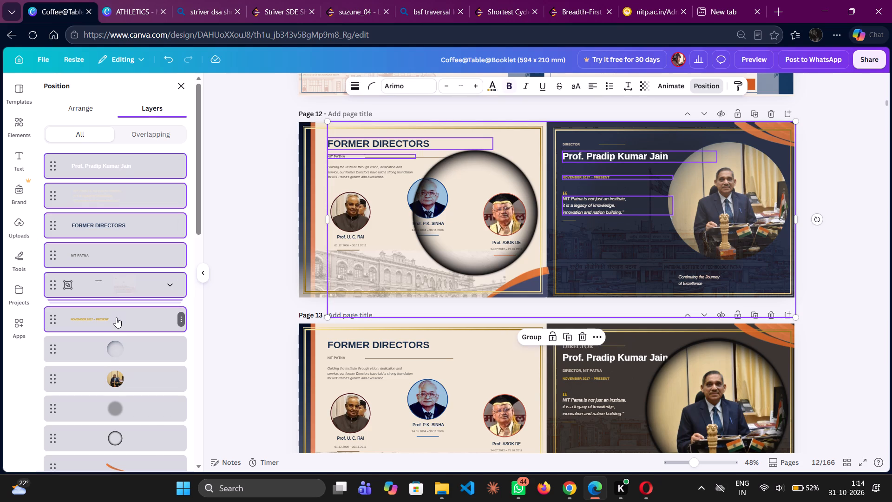
pyautogui.rightClick(116, 317)
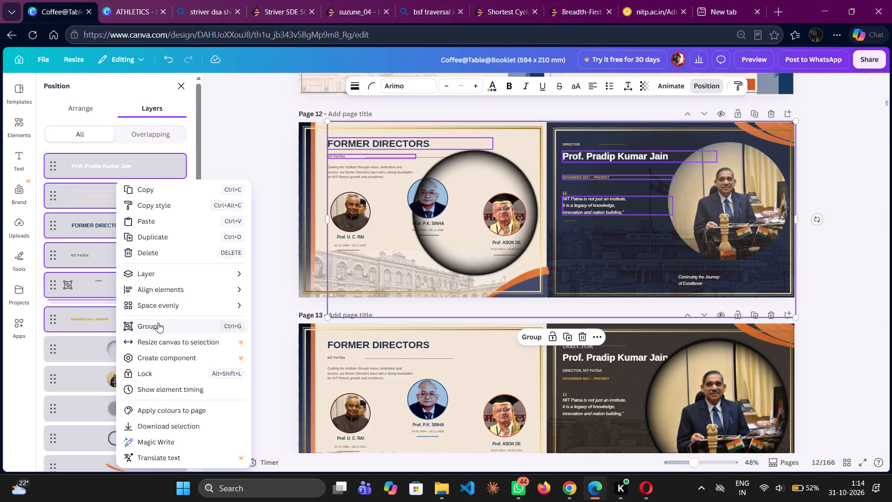
pyautogui.click(158, 323)
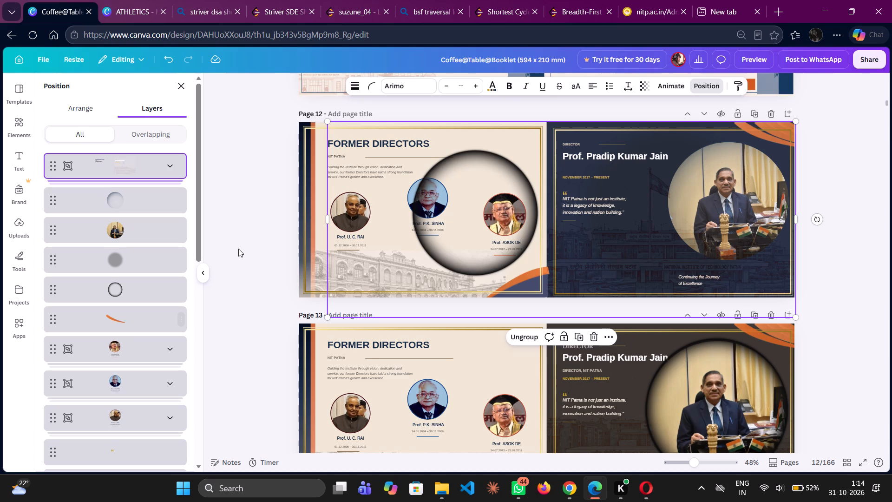
pyautogui.click(238, 249)
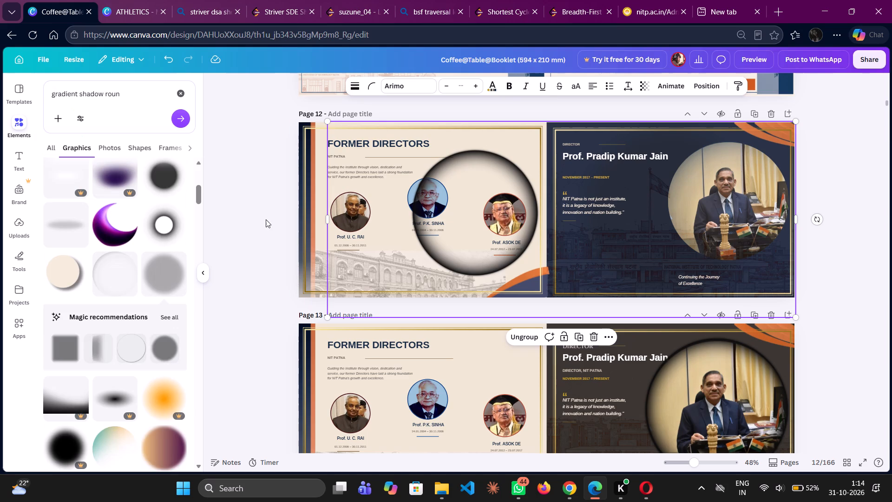
# Look through all the Magic recommendations graphics for a suitable round shadow.
pyautogui.click(172, 312)
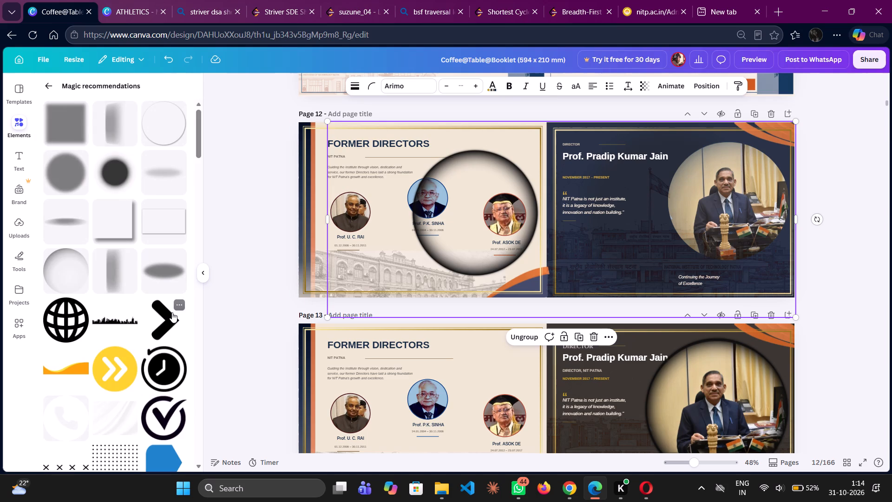
pyautogui.scroll(-1, 116, 271)
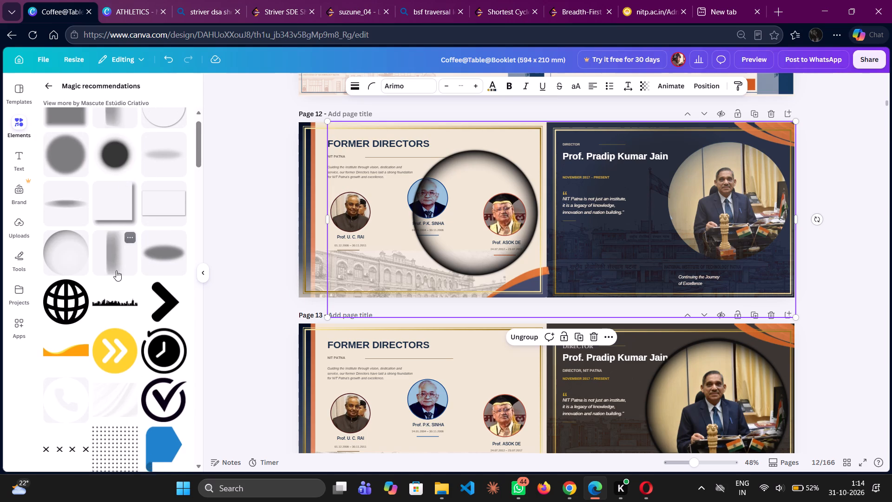
pyautogui.scroll(-1, 116, 271)
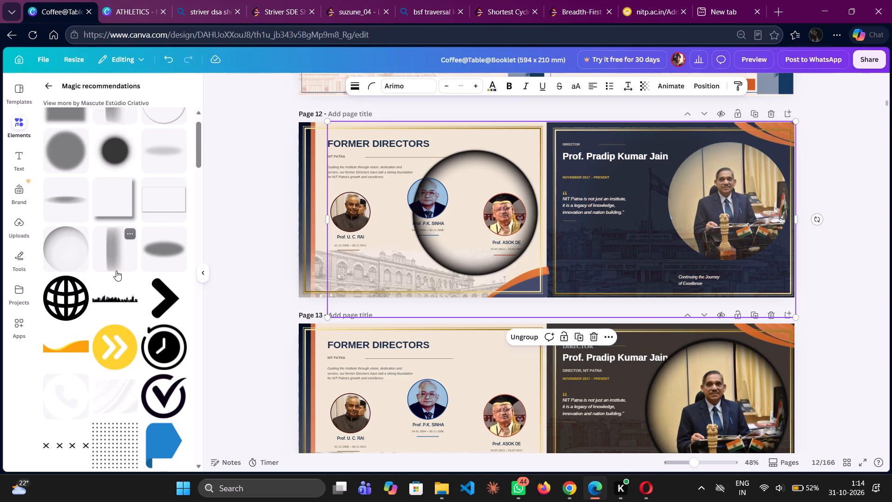
pyautogui.scroll(-5, 98, 322)
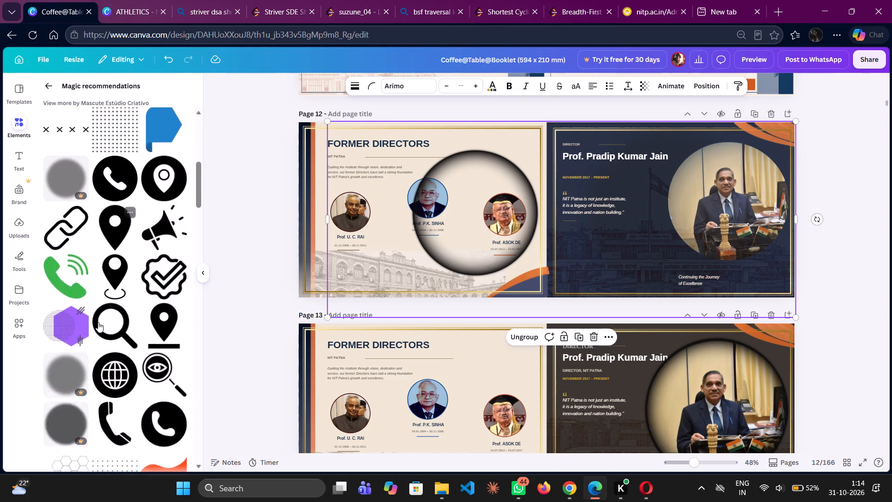
pyautogui.scroll(-12, 98, 322)
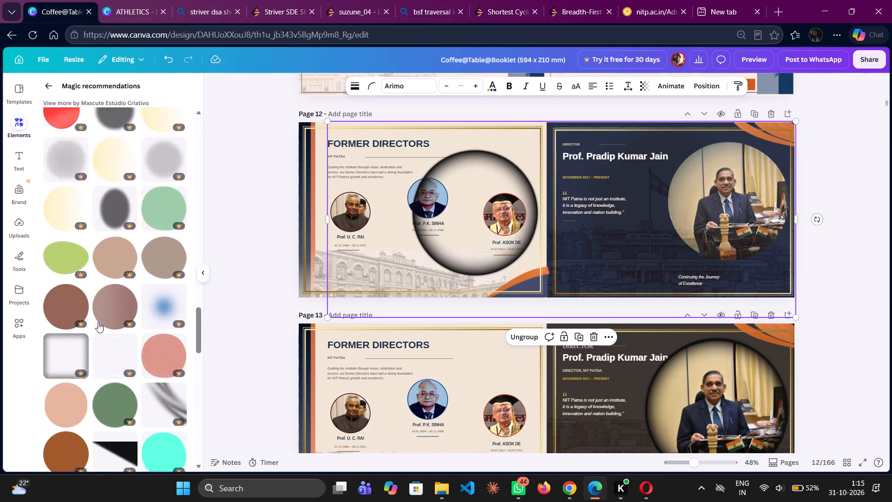
pyautogui.scroll(-9, 98, 322)
pyautogui.scroll(16, 98, 322)
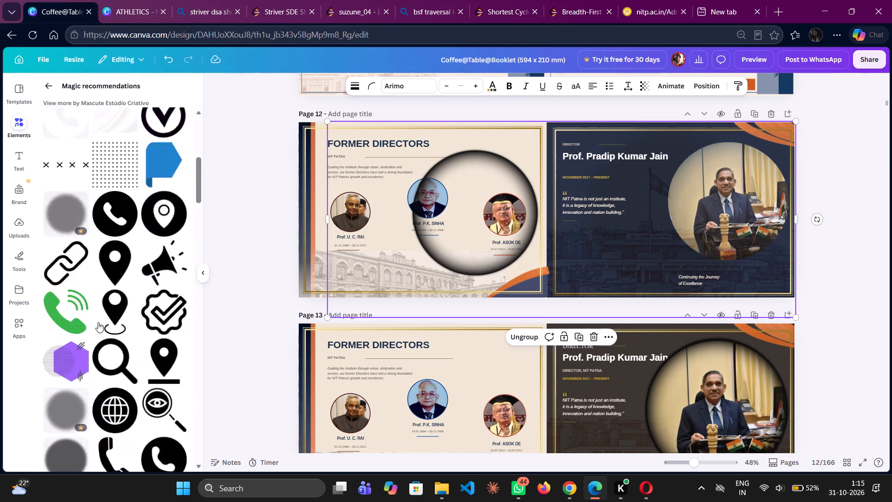
pyautogui.scroll(6, 98, 322)
pyautogui.click(50, 92)
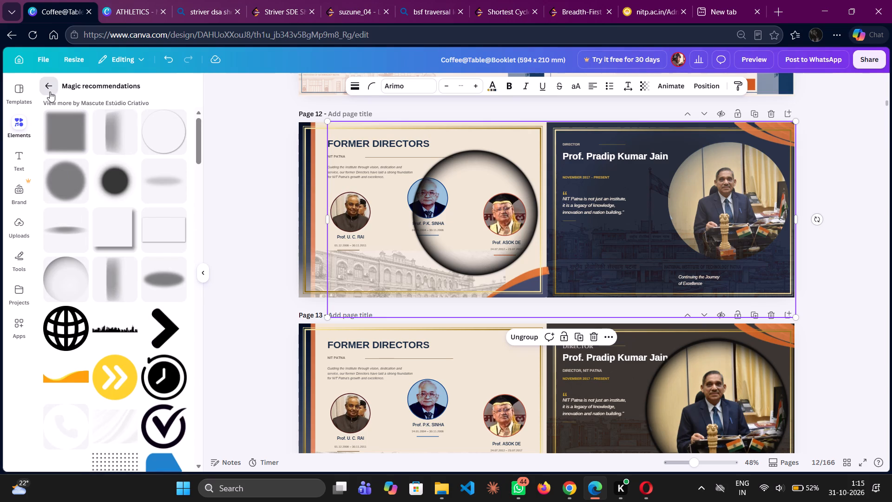
# Examine the "gradient shadow round" graphics results for a dark circular shadow ring.
pyautogui.scroll(-2, 130, 291)
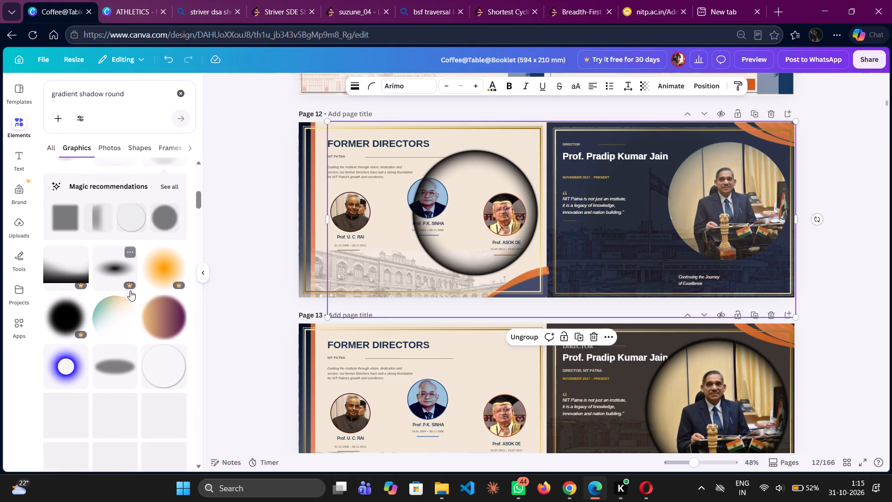
pyautogui.scroll(-4, 144, 363)
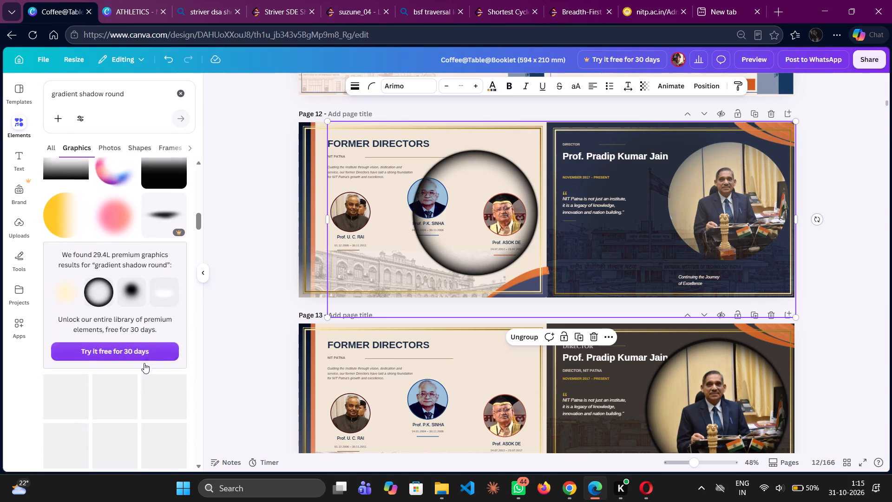
pyautogui.scroll(-2, 144, 363)
pyautogui.scroll(-1, 164, 414)
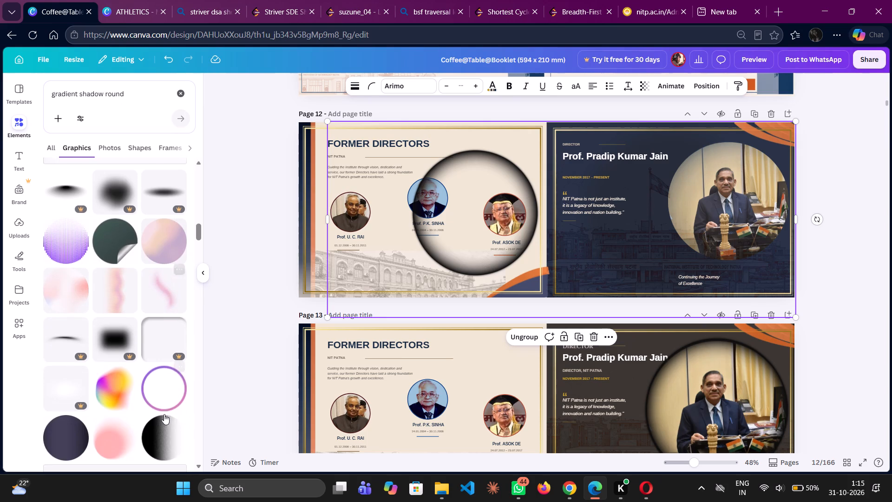
pyautogui.scroll(-5, 164, 414)
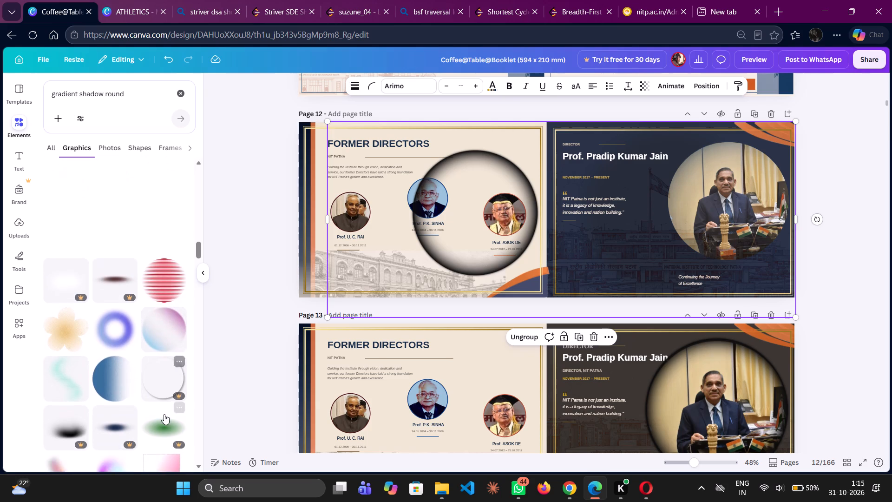
pyautogui.scroll(-4, 164, 414)
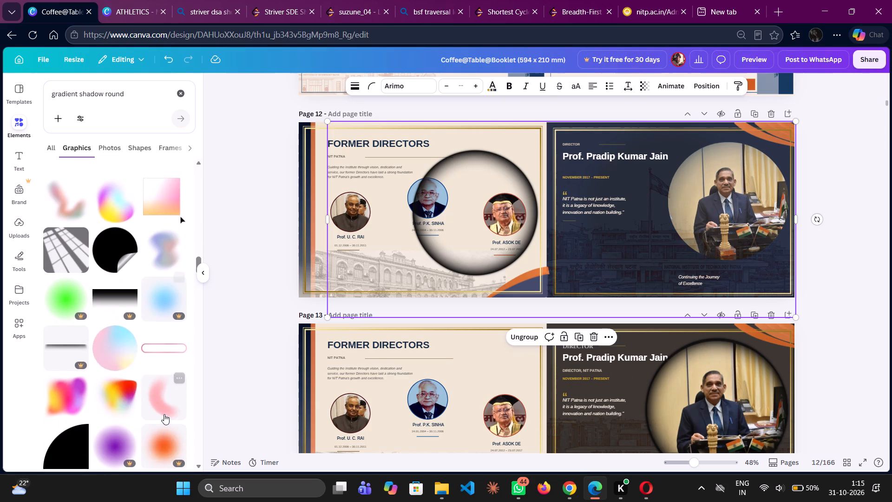
pyautogui.scroll(-5, 164, 414)
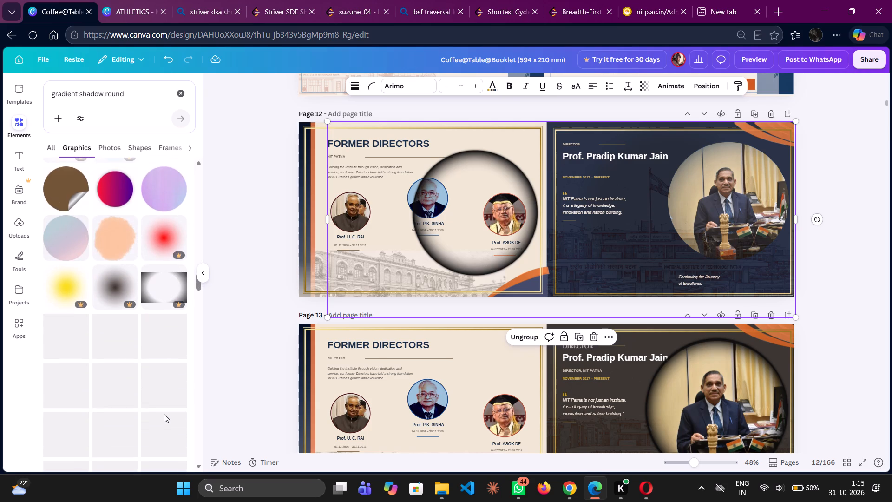
pyautogui.scroll(-2, 164, 414)
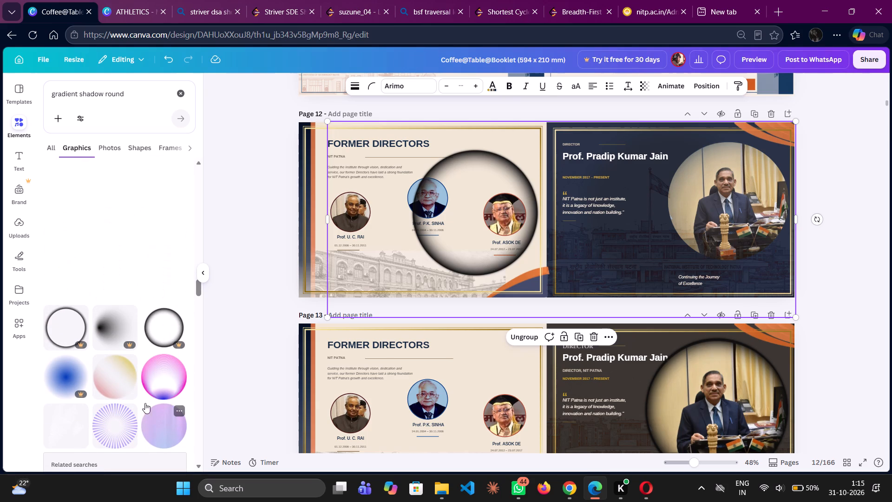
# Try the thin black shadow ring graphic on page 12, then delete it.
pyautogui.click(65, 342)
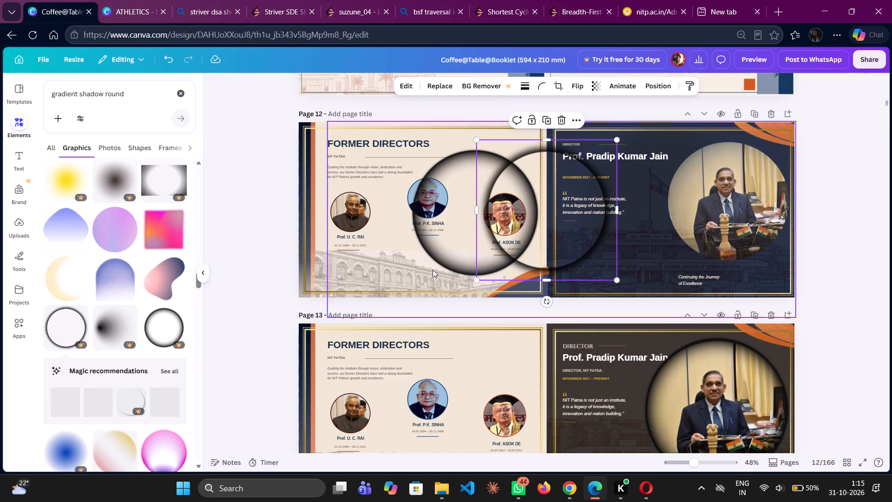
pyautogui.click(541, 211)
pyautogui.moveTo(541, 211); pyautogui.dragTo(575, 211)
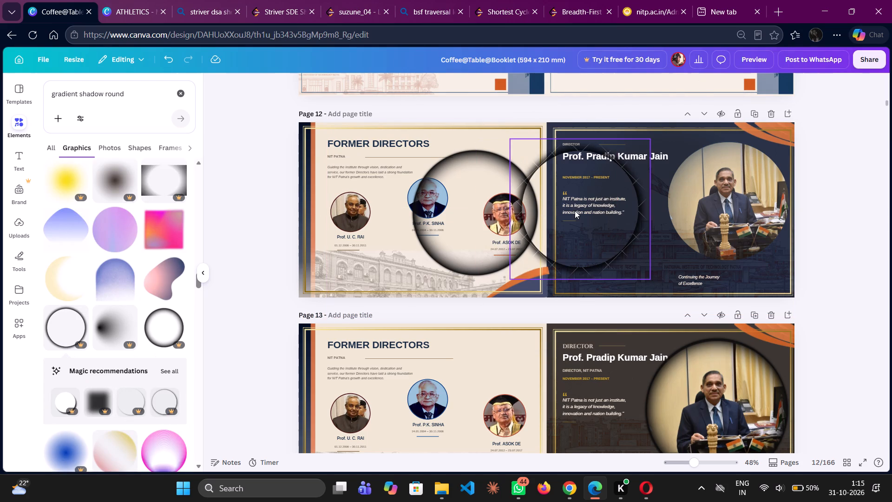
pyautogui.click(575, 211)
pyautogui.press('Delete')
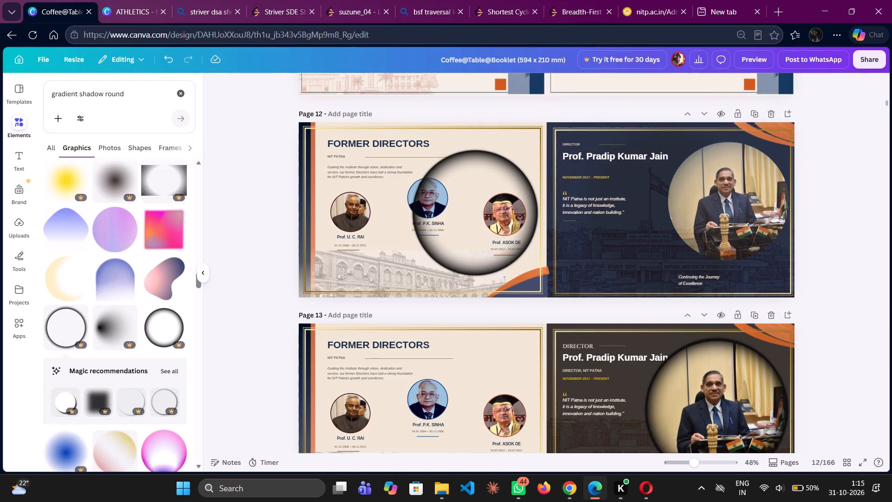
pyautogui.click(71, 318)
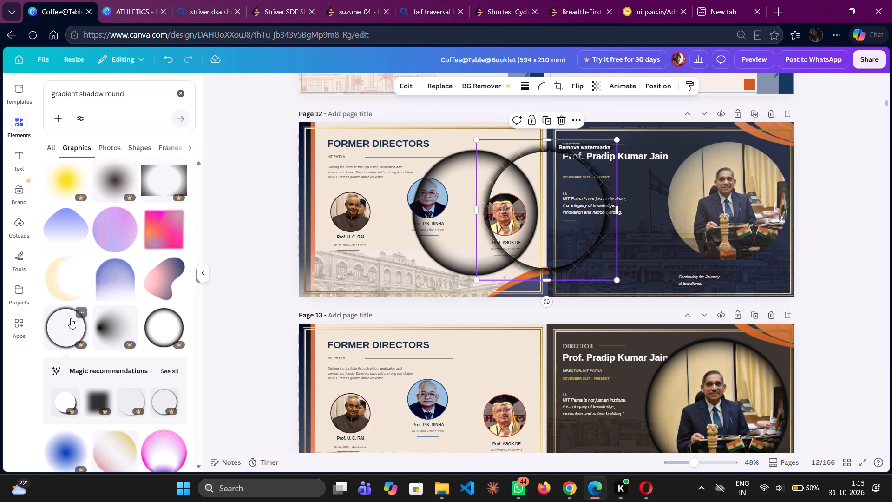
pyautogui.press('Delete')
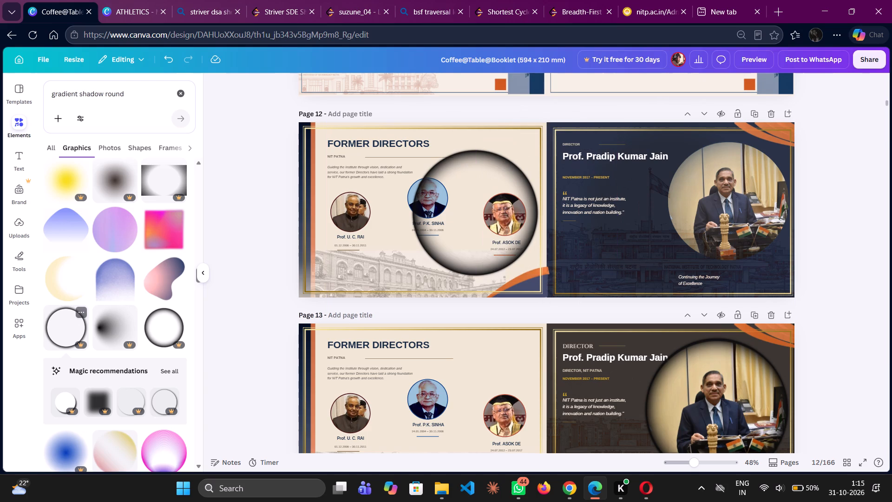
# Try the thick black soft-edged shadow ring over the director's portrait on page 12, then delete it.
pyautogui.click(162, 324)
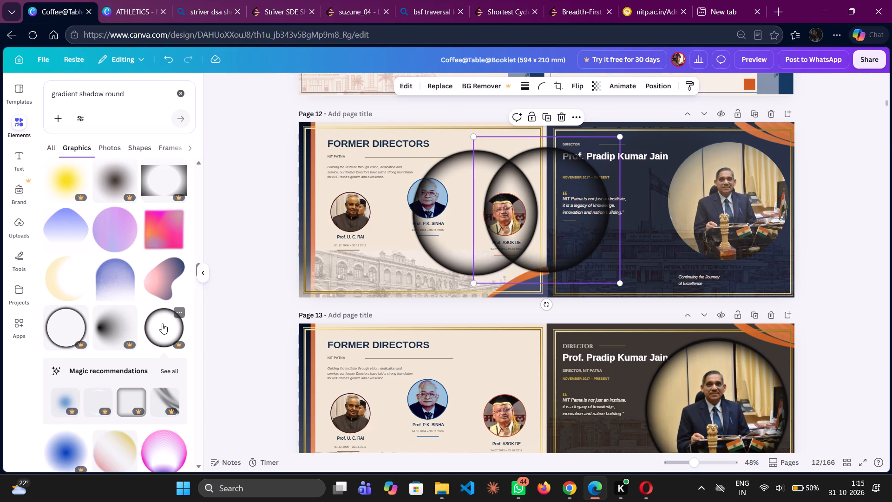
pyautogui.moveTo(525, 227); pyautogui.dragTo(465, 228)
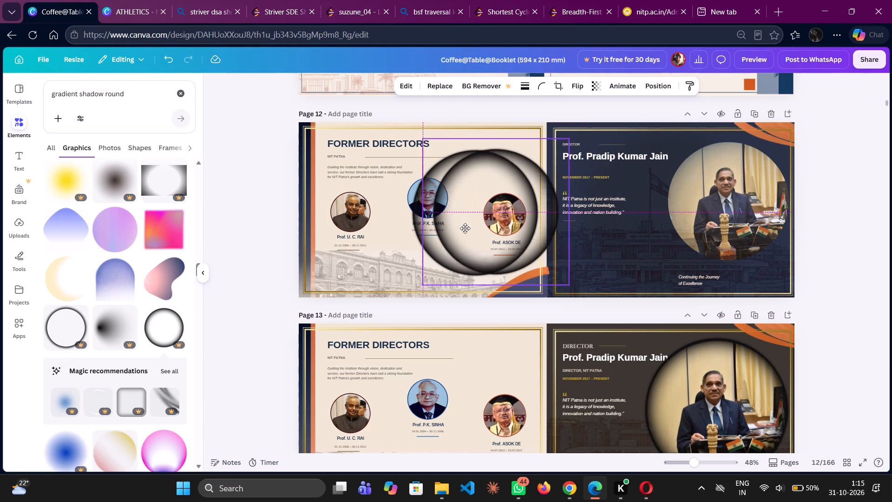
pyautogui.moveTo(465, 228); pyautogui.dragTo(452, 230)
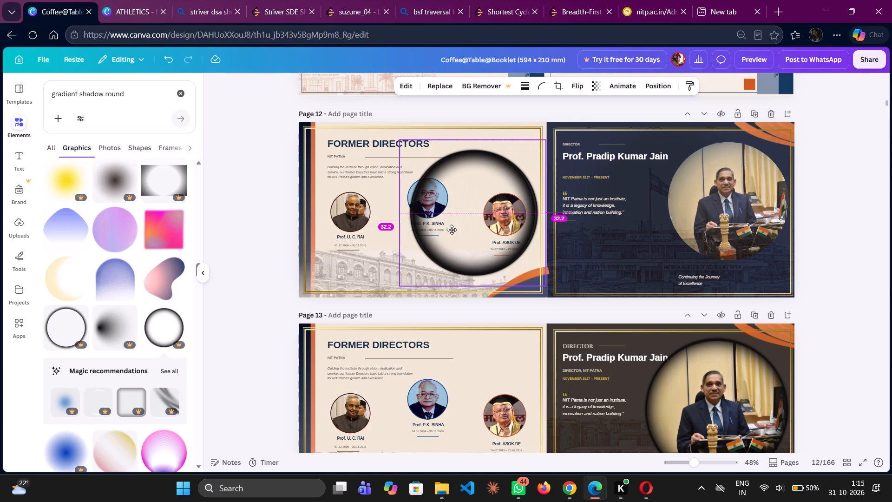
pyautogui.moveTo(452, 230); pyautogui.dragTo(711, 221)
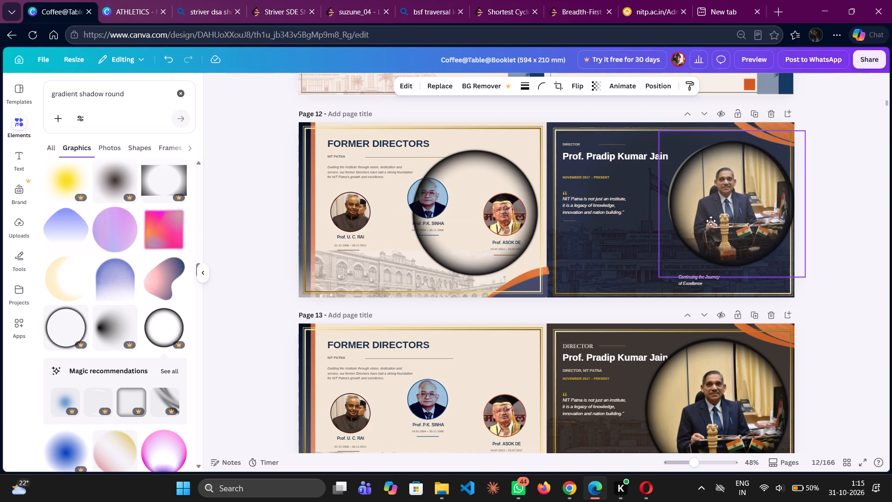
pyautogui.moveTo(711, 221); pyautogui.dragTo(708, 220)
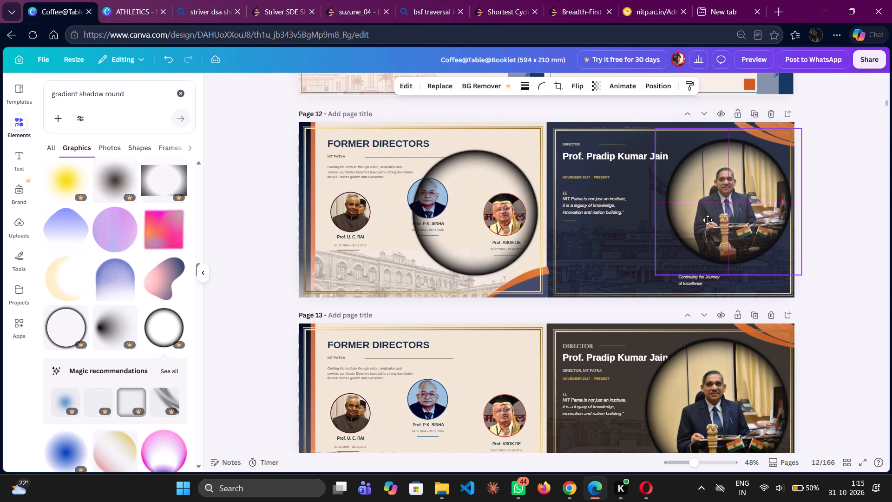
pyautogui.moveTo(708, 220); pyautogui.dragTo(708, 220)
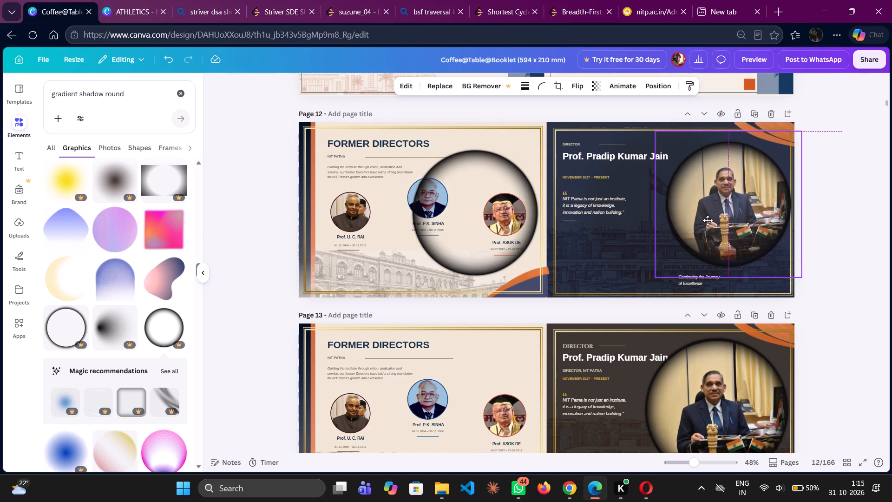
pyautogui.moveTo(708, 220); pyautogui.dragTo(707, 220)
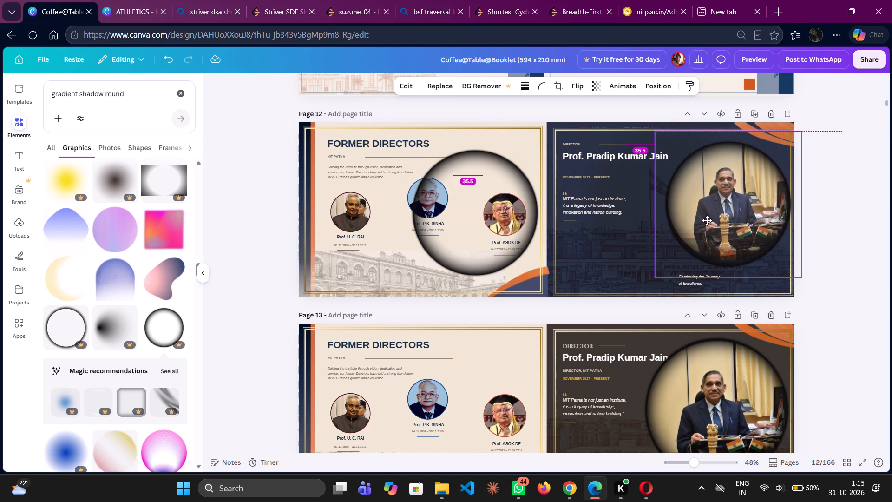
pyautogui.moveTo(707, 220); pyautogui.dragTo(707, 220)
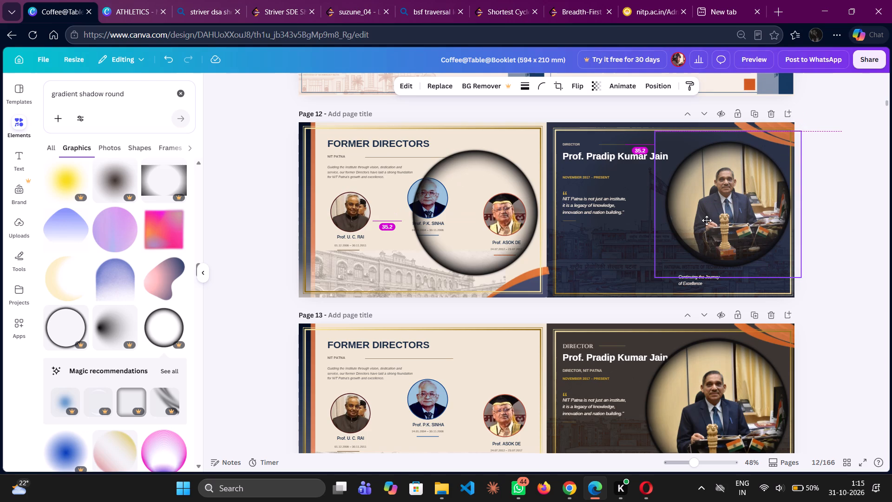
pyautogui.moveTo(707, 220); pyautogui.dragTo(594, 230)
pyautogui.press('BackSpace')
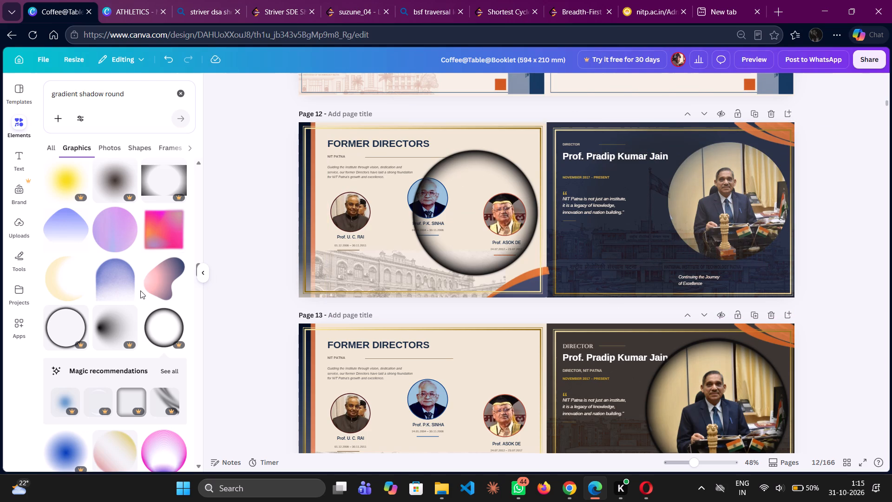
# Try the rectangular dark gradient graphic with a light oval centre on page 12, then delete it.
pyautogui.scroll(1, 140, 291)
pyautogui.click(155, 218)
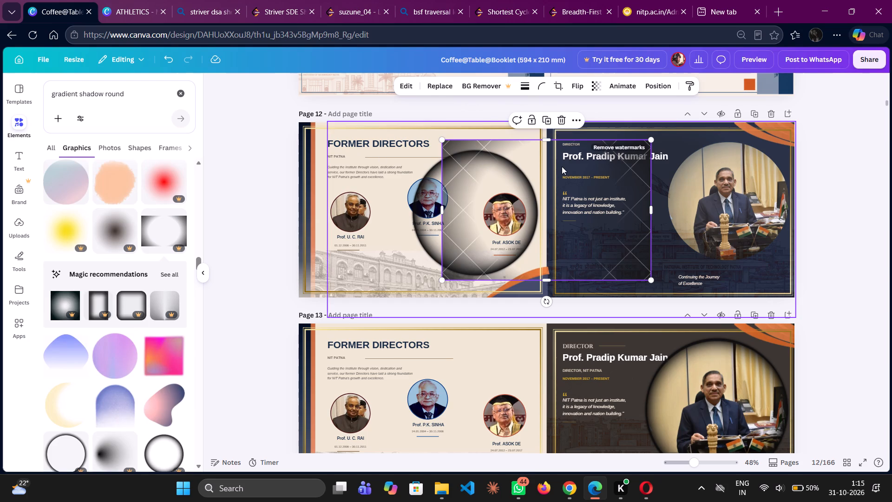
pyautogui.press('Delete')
# Search the graphics for "gradient shadow round in blue".
pyautogui.click(148, 92)
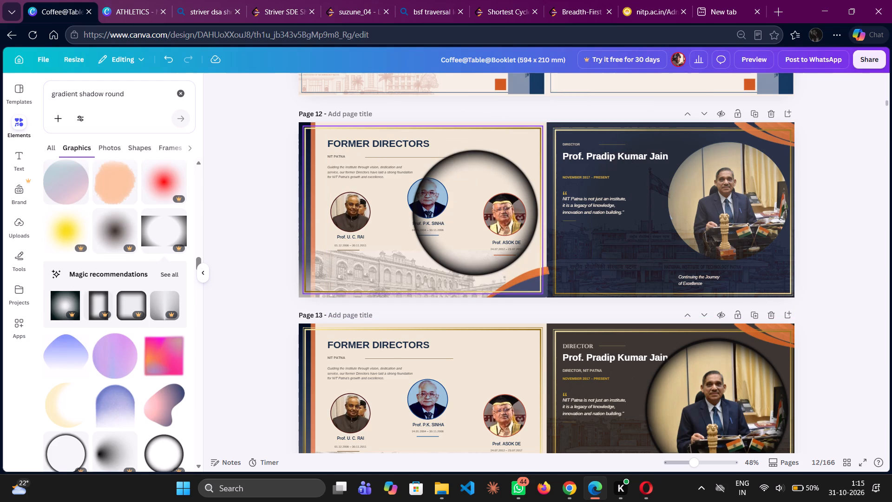
pyautogui.press('space')
pyautogui.write('in blue')
pyautogui.press('Return')
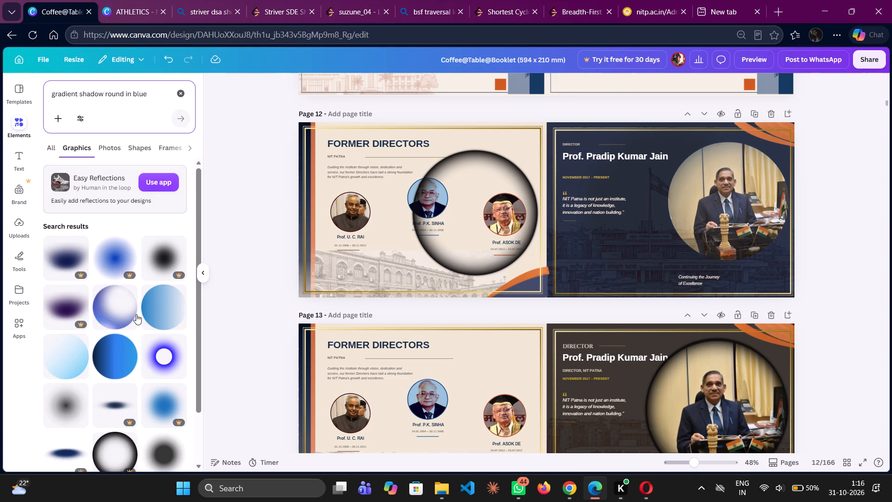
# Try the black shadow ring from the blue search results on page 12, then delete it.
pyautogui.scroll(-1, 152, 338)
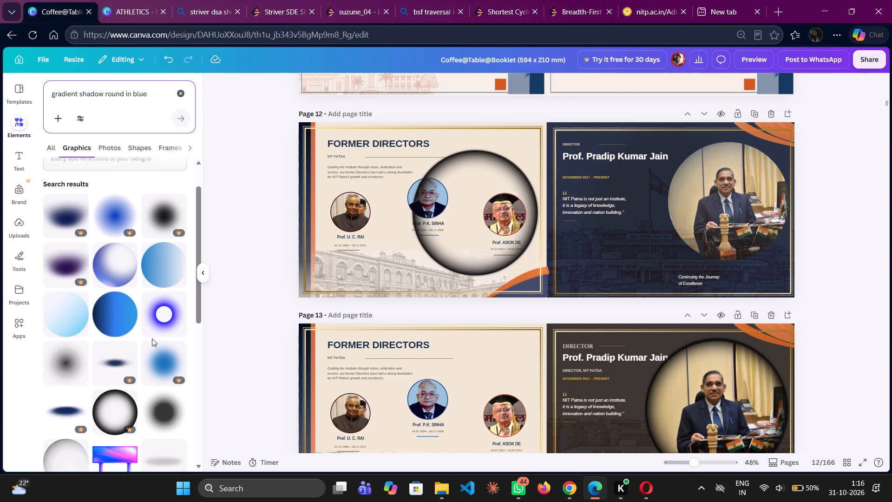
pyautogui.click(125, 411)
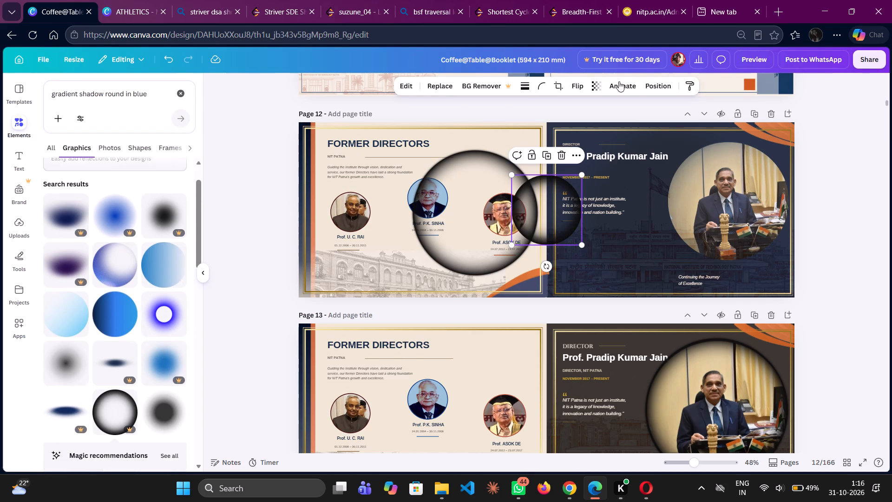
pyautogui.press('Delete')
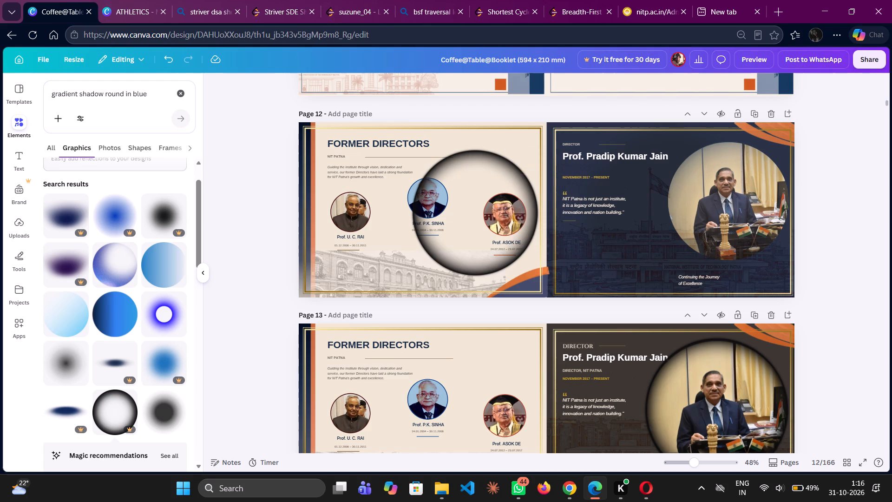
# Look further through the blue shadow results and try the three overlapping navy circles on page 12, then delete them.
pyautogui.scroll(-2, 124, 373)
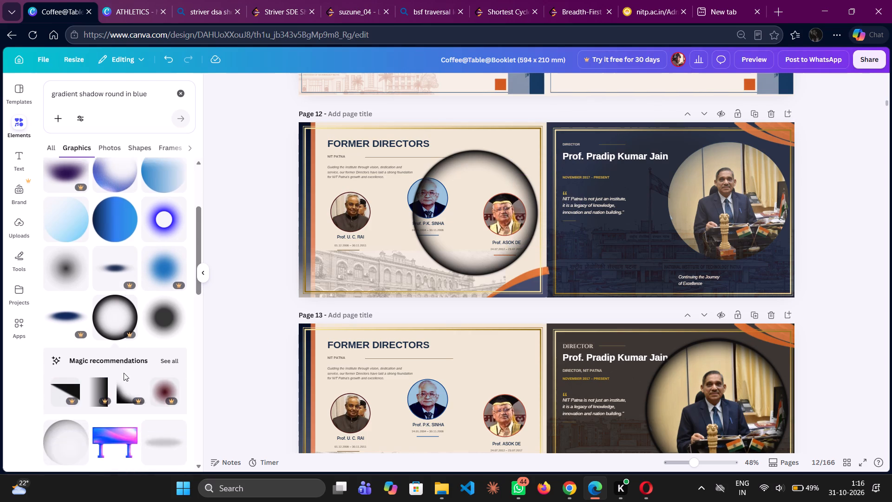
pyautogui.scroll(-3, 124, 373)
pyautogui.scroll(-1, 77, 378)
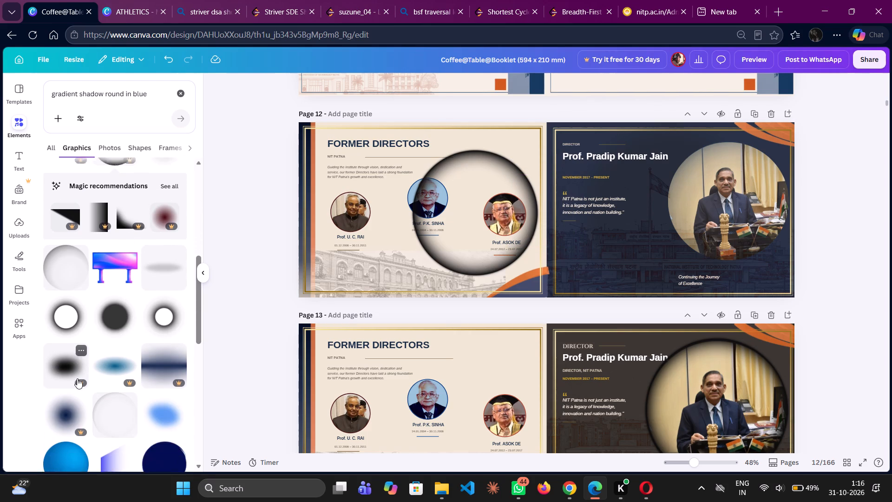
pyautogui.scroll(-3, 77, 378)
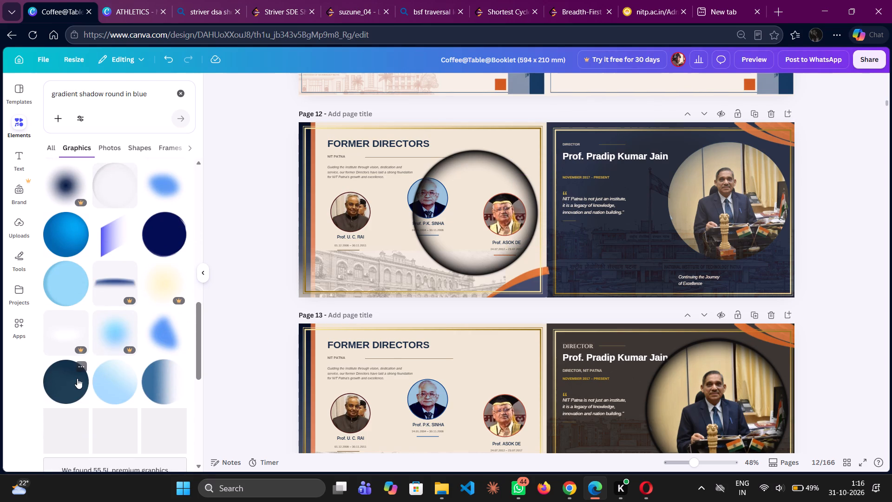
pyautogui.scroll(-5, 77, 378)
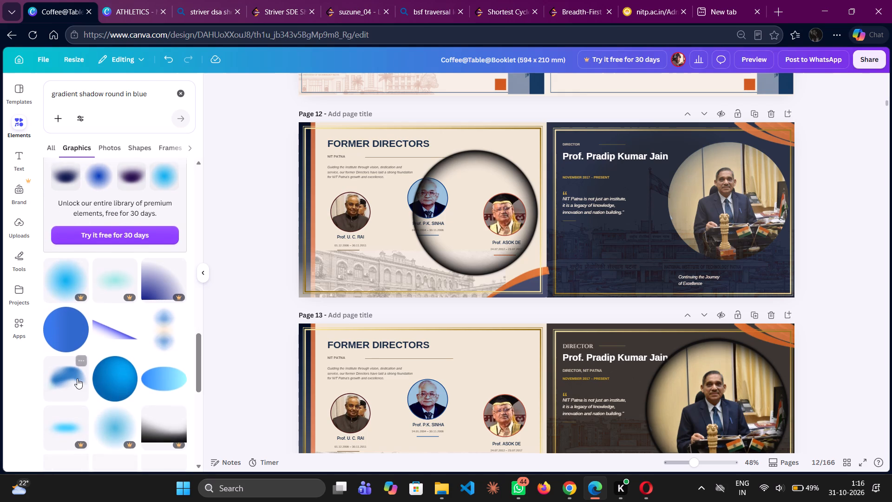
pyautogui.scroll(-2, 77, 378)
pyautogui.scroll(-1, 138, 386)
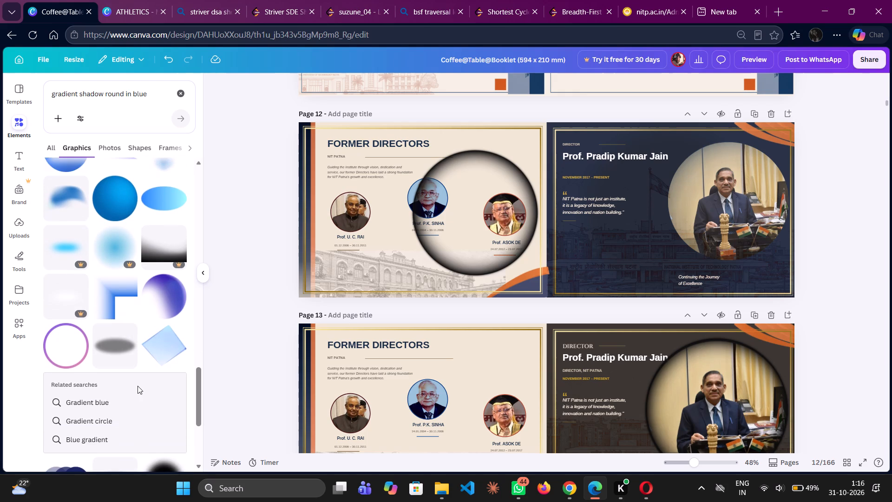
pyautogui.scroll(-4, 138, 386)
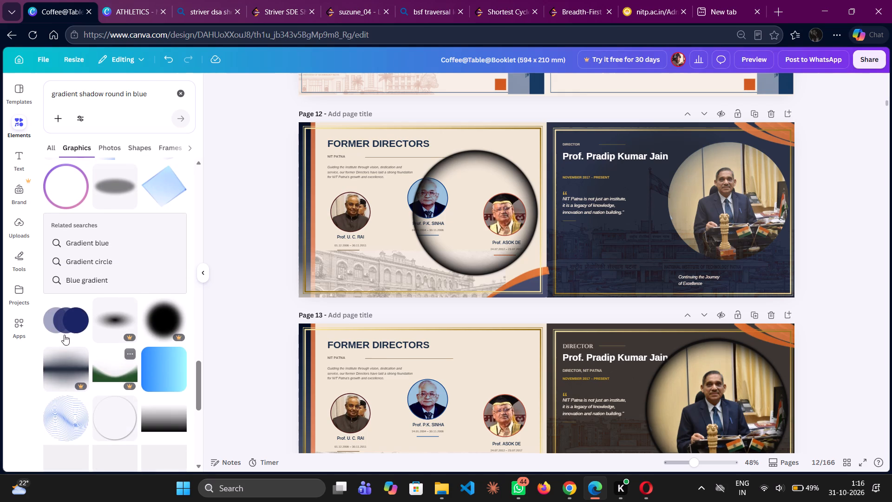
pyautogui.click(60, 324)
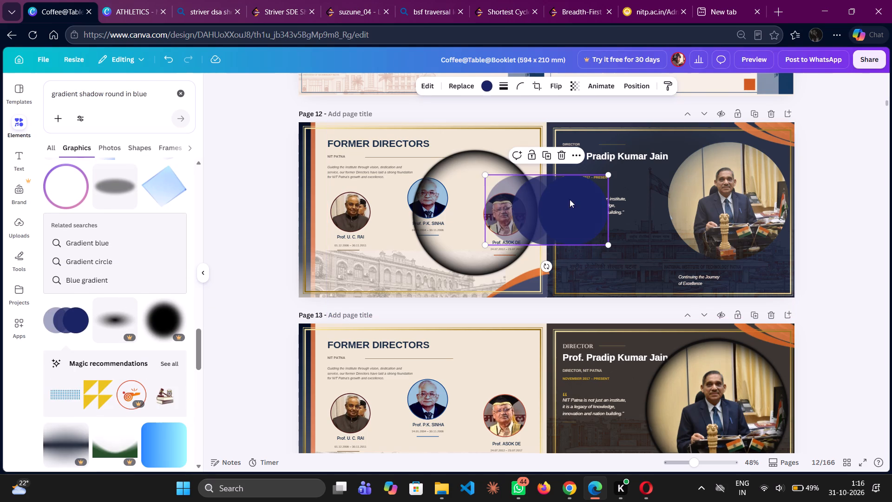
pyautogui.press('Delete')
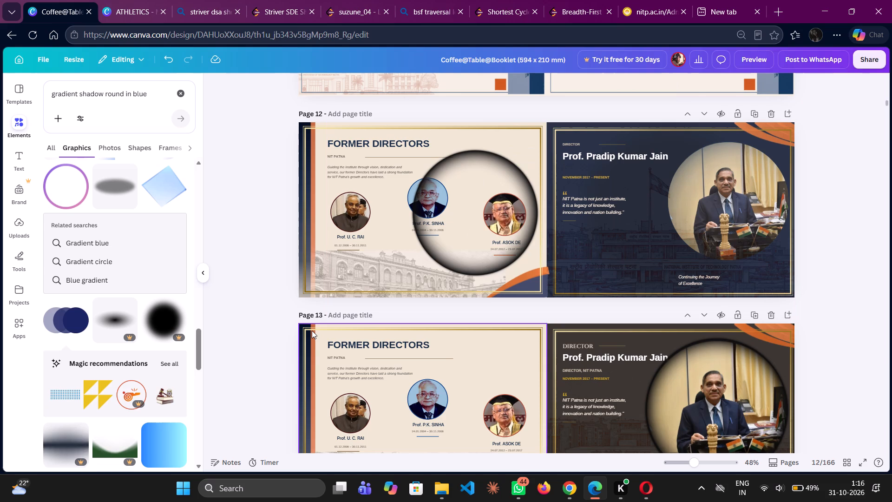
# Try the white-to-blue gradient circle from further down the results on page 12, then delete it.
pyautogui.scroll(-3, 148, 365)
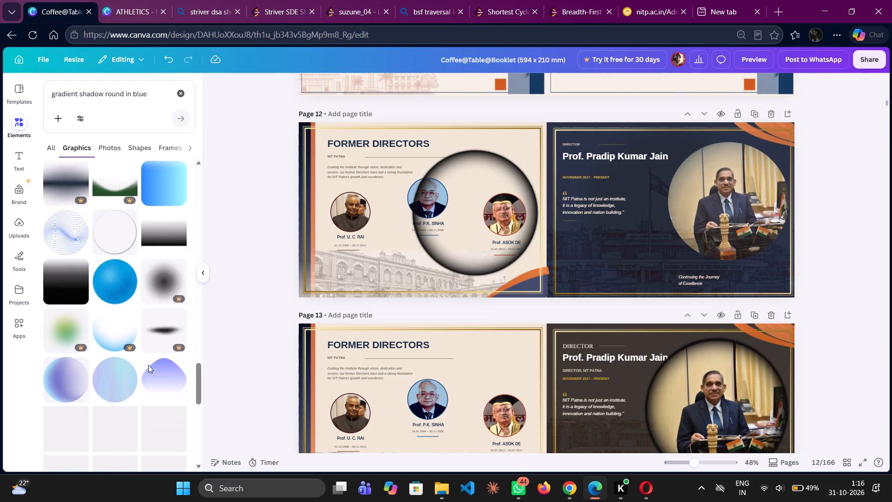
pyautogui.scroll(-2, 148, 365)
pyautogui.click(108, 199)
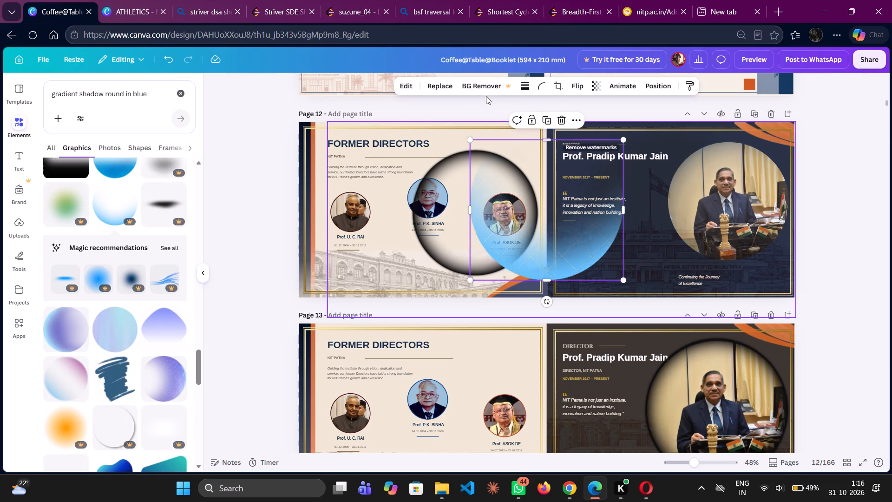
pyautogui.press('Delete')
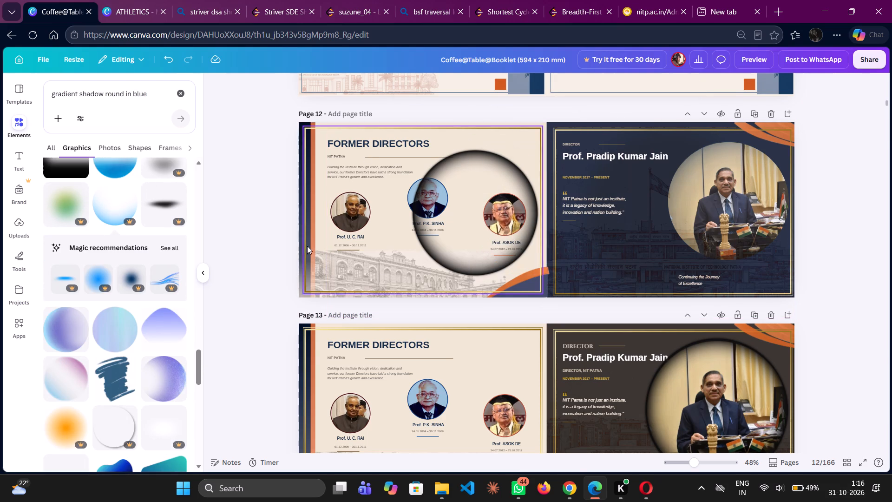
# Change the graphics search back to "gradient shadow round".
pyautogui.moveTo(151, 90); pyautogui.dragTo(129, 92)
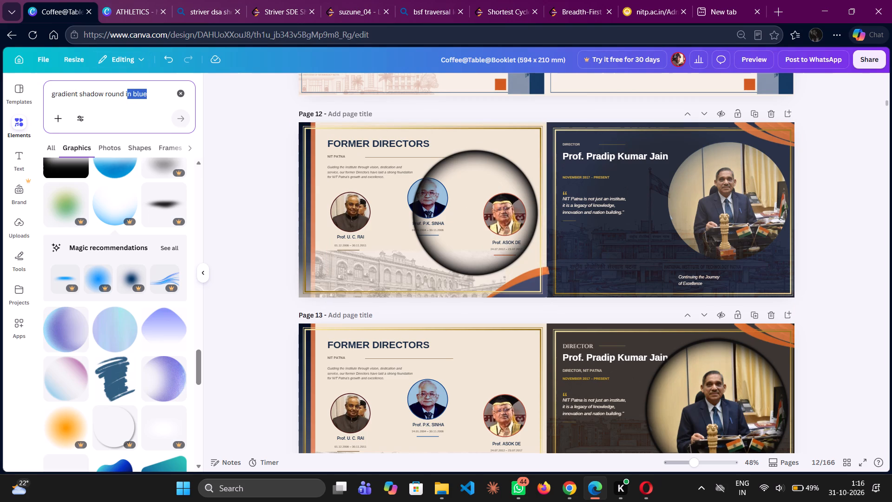
pyautogui.moveTo(129, 92); pyautogui.dragTo(125, 92)
pyautogui.press('BackSpace')
pyautogui.press('Return')
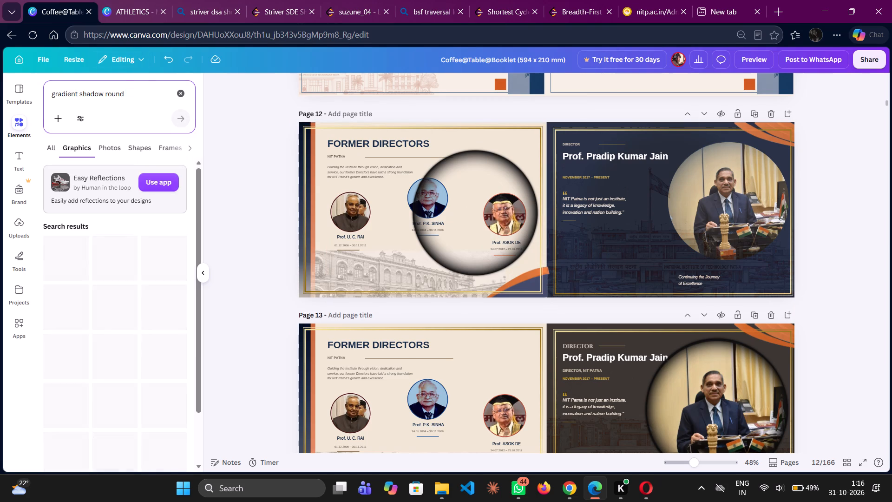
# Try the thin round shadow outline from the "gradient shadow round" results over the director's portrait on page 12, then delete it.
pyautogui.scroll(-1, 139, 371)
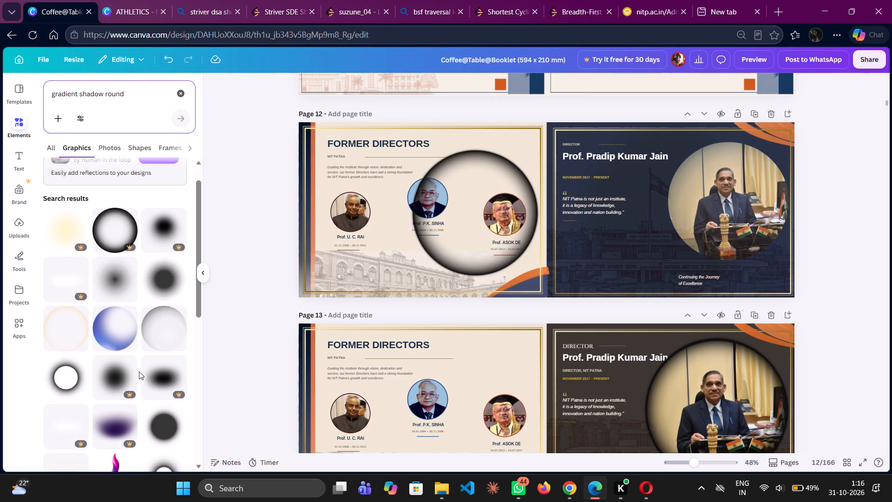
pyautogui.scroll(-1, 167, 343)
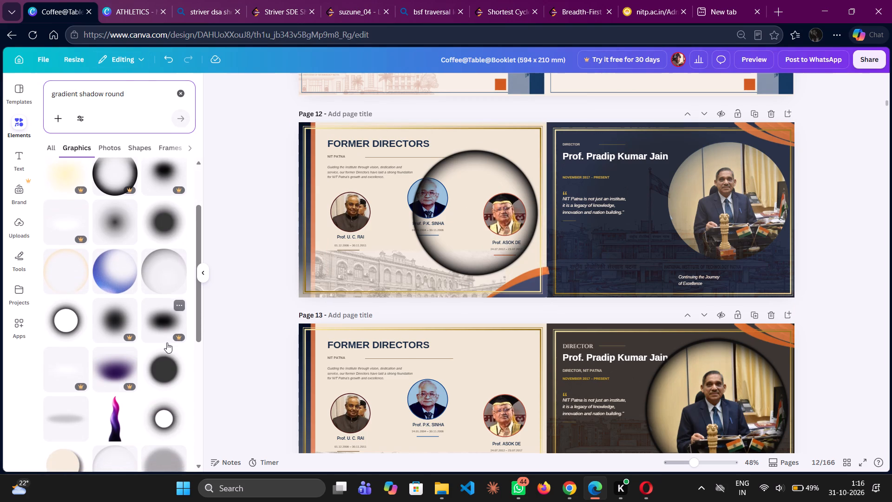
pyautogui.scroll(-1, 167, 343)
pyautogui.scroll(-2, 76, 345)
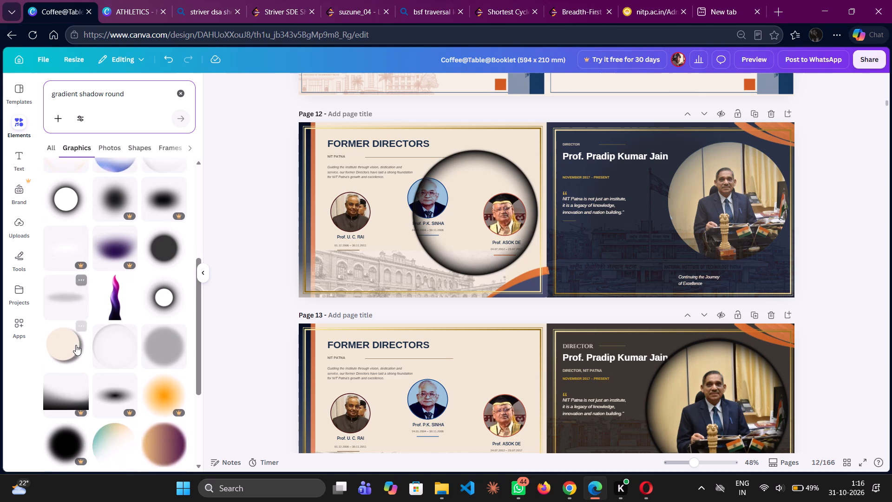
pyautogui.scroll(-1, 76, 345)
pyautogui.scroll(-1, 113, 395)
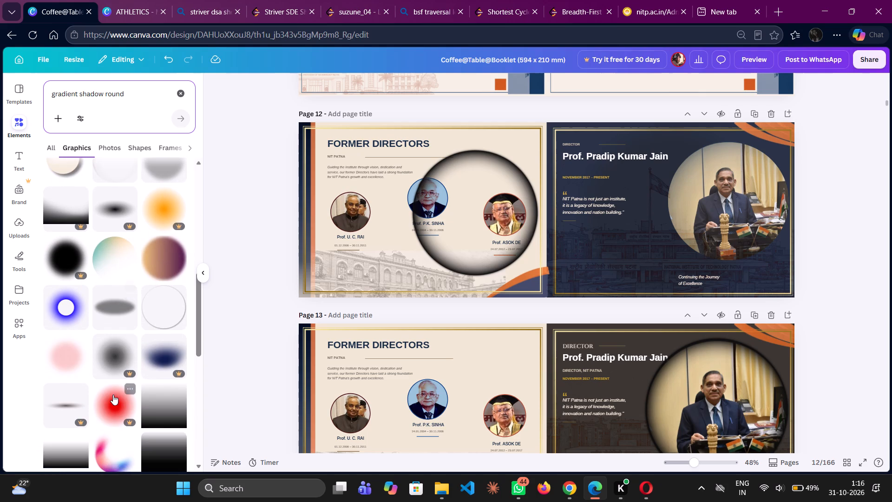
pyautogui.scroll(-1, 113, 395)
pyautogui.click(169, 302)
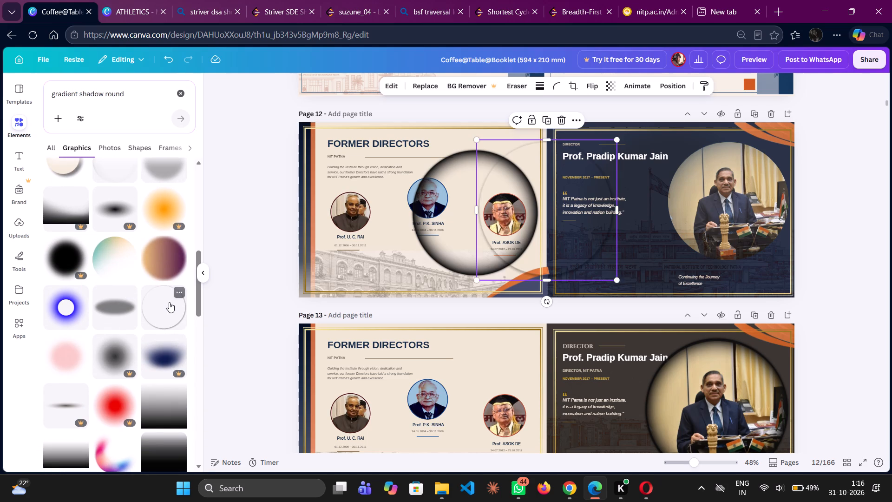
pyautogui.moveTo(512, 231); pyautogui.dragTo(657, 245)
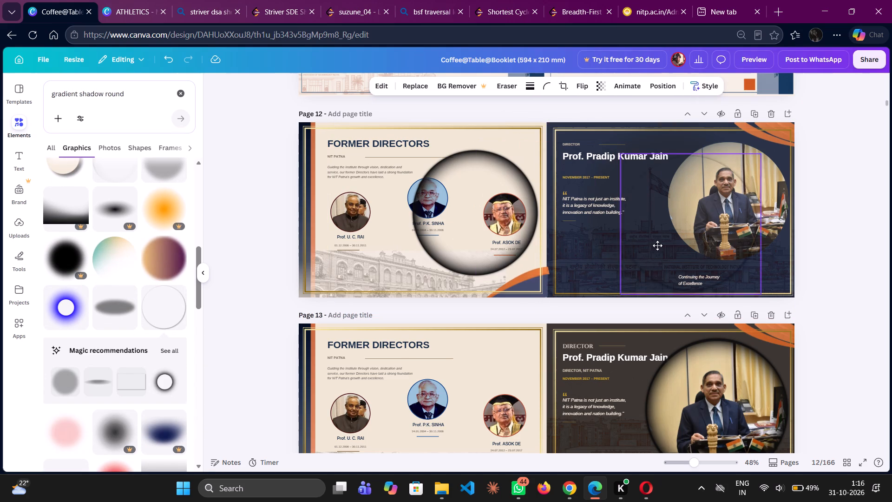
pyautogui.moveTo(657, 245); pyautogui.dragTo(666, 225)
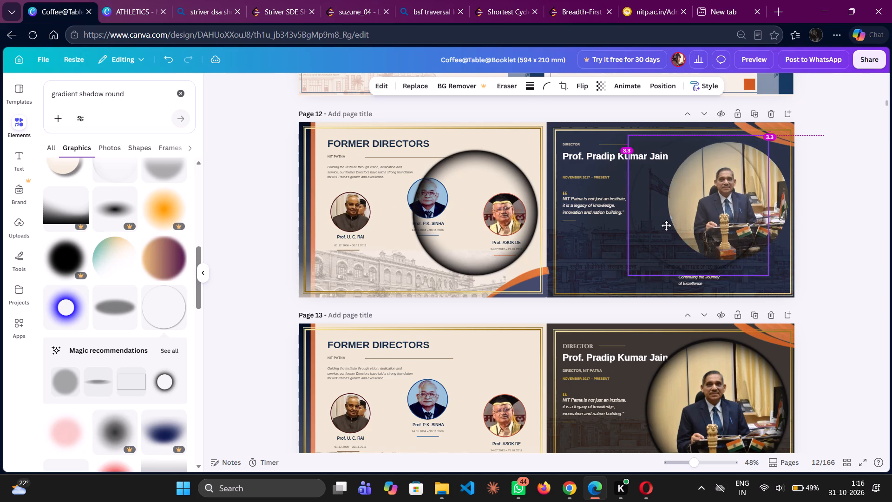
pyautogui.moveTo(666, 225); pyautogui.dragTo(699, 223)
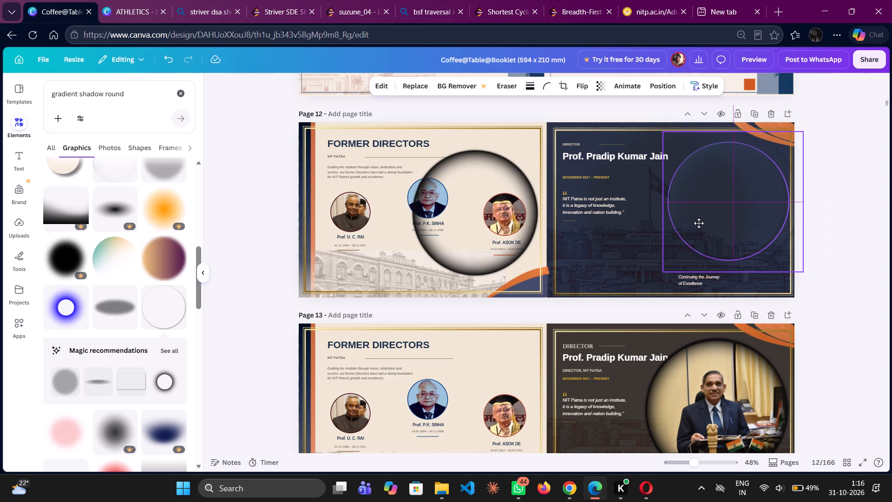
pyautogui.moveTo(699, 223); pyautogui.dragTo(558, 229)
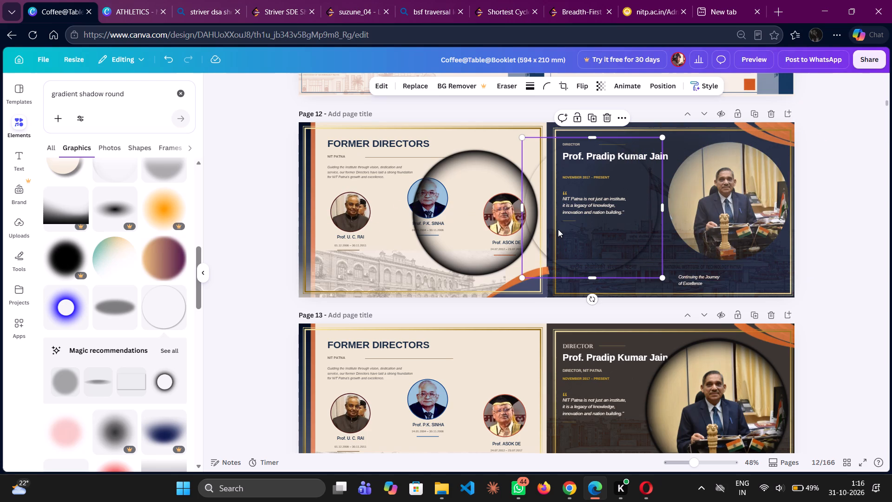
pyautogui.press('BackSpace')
# Look further through the "gradient shadow round" results for a round shadow graphic that suits the director's portrait.
pyautogui.scroll(-1, 106, 392)
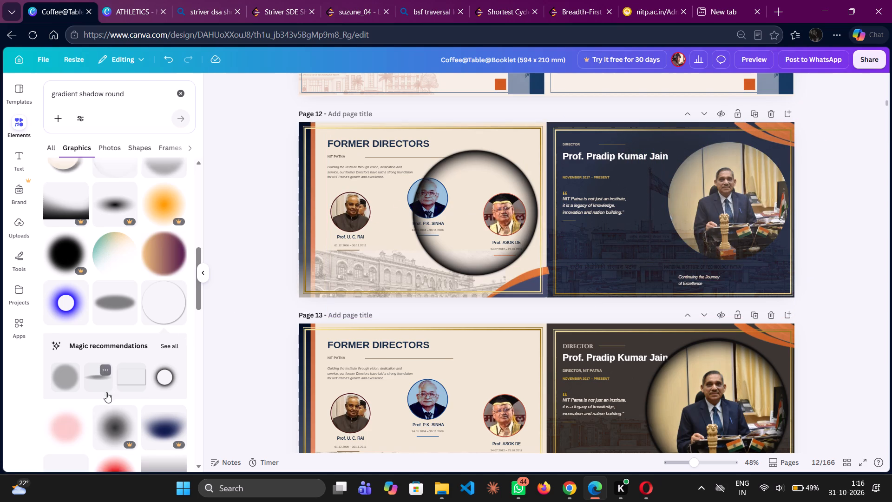
pyautogui.scroll(-1, 106, 392)
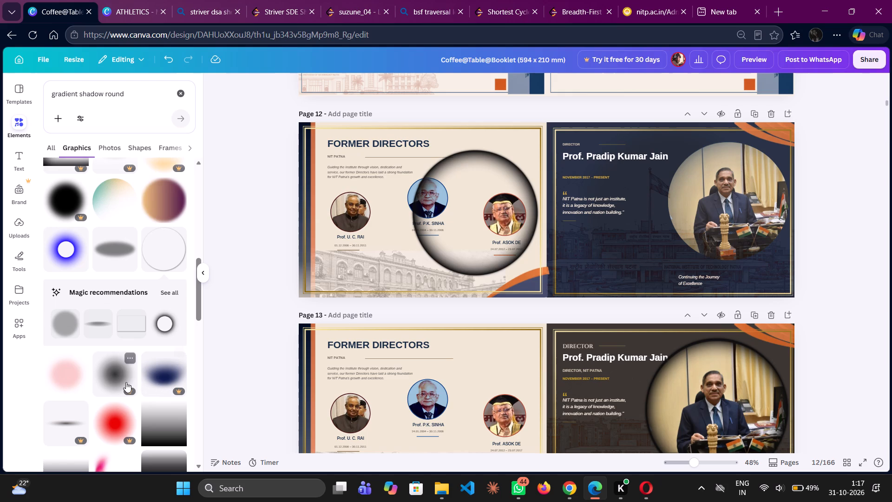
pyautogui.scroll(-4, 126, 382)
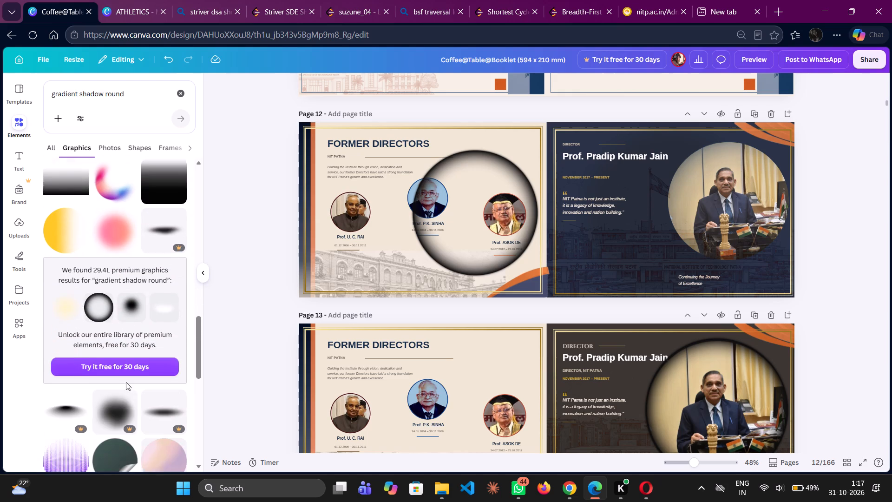
pyautogui.scroll(-1, 126, 382)
pyautogui.scroll(-2, 86, 307)
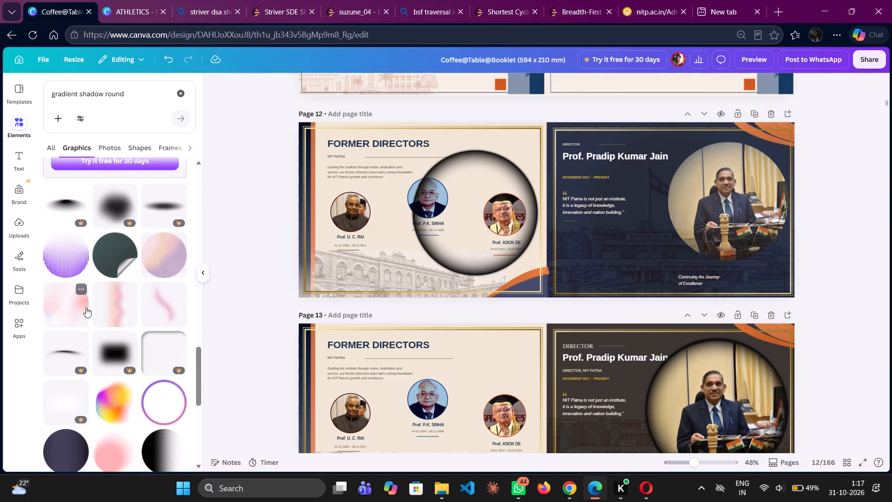
pyautogui.scroll(-3, 86, 307)
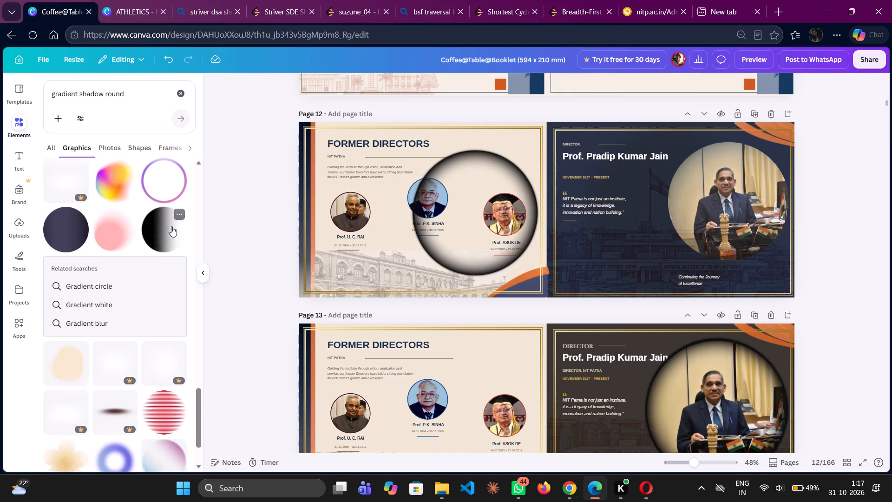
pyautogui.scroll(-6, 82, 319)
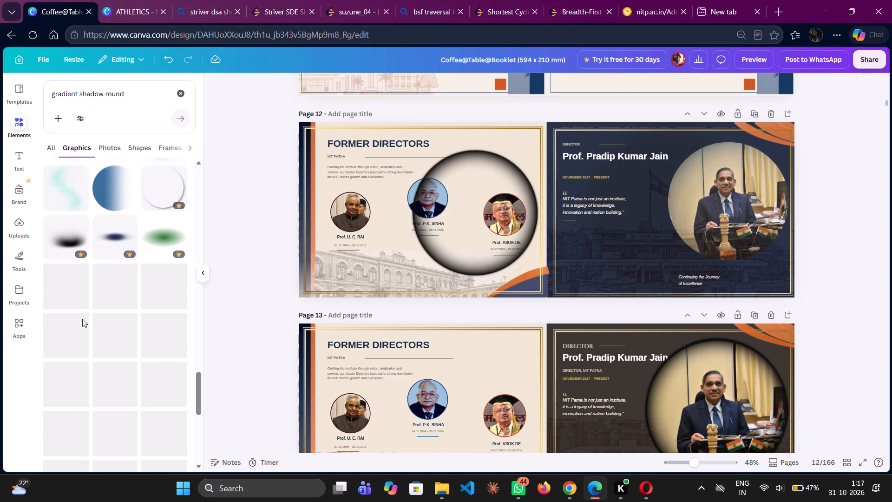
pyautogui.scroll(-2, 82, 319)
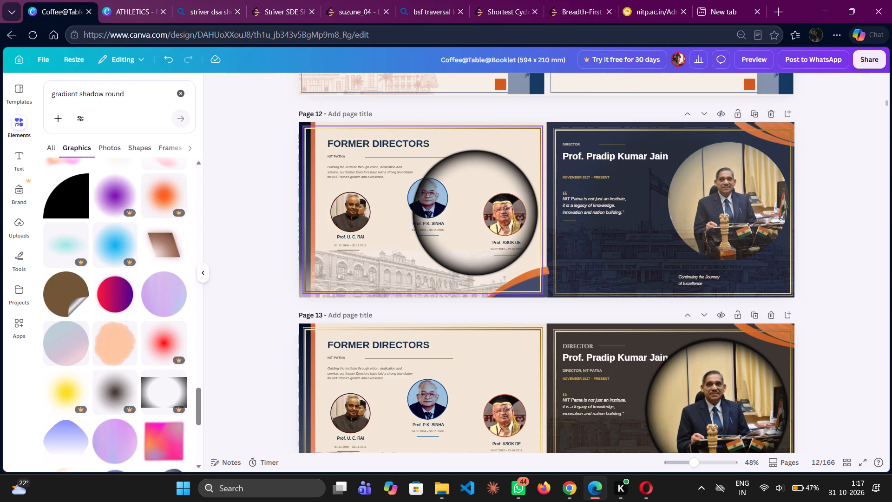
# Search the graphics for "round gradient frame" and look through the results for a suitable round frame.
pyautogui.moveTo(131, 99); pyautogui.dragTo(45, 100)
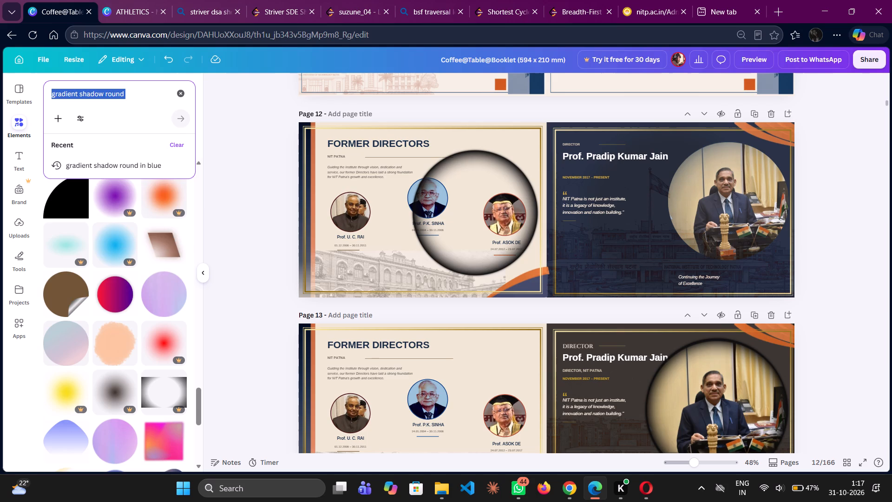
pyautogui.write('roun')
pyautogui.write('d gradine')
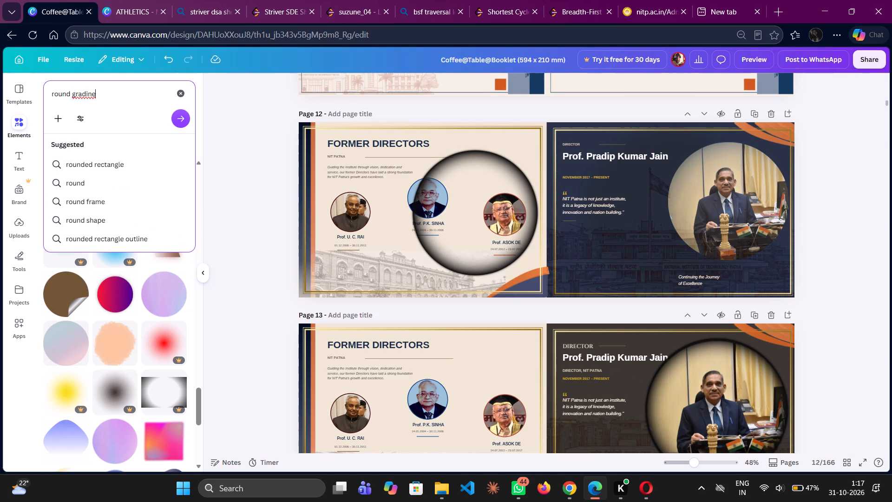
pyautogui.press('BackSpace')
pyautogui.press('BackSpace')
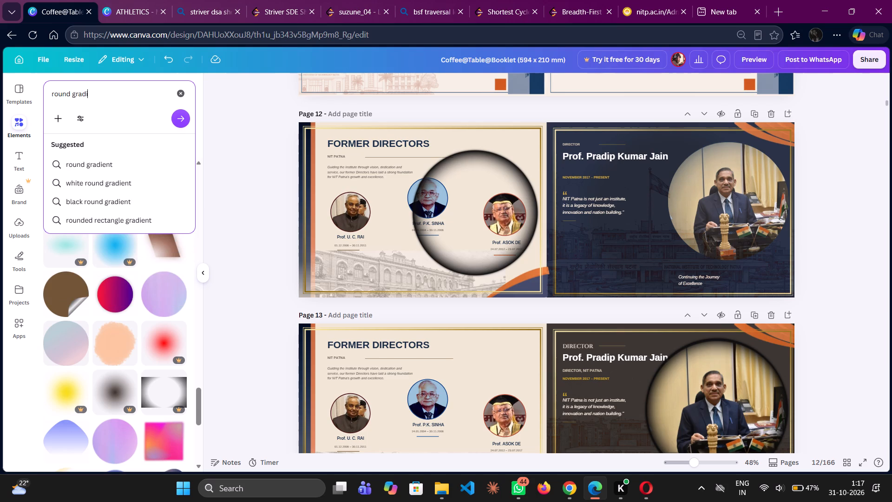
pyautogui.write('ent frame')
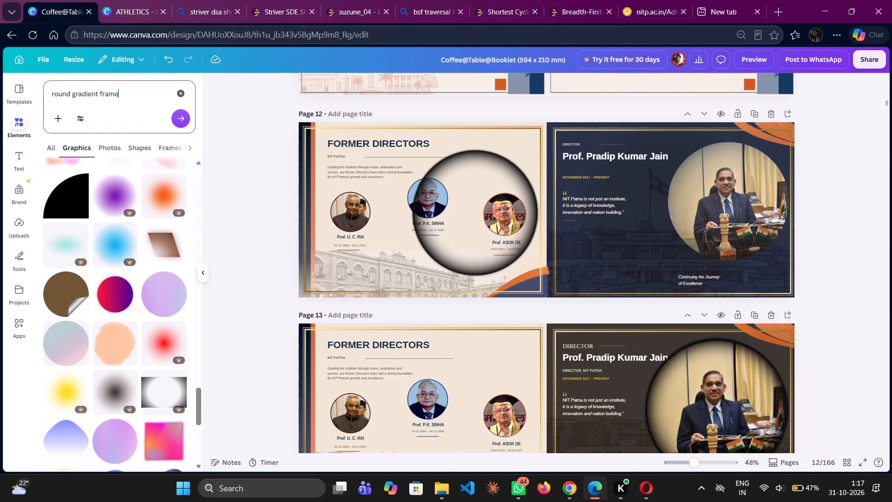
pyautogui.press('Return')
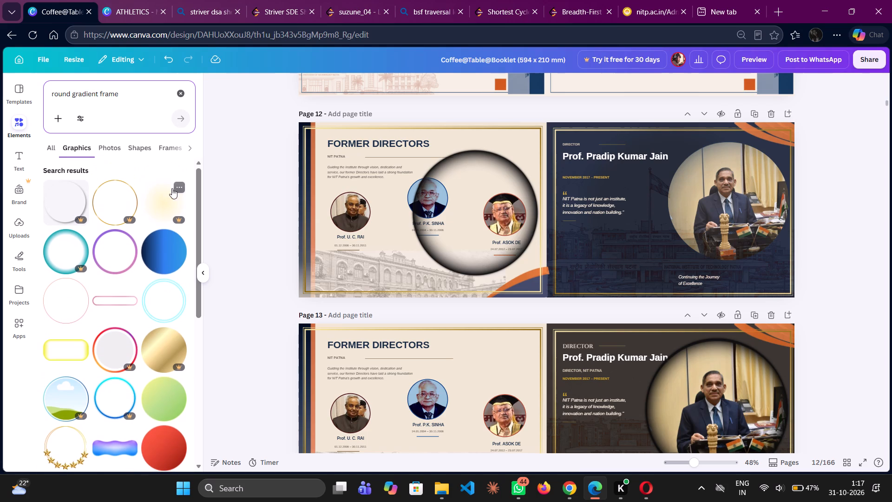
pyautogui.scroll(-2, 118, 357)
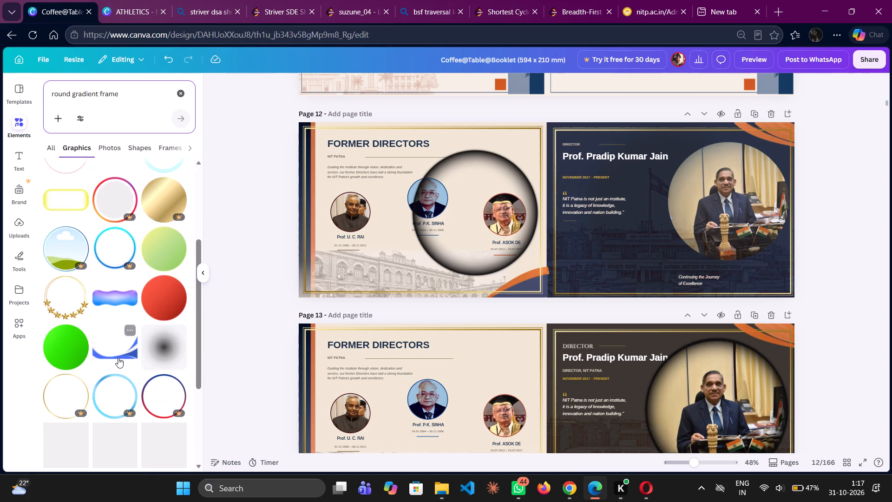
pyautogui.scroll(-3, 118, 357)
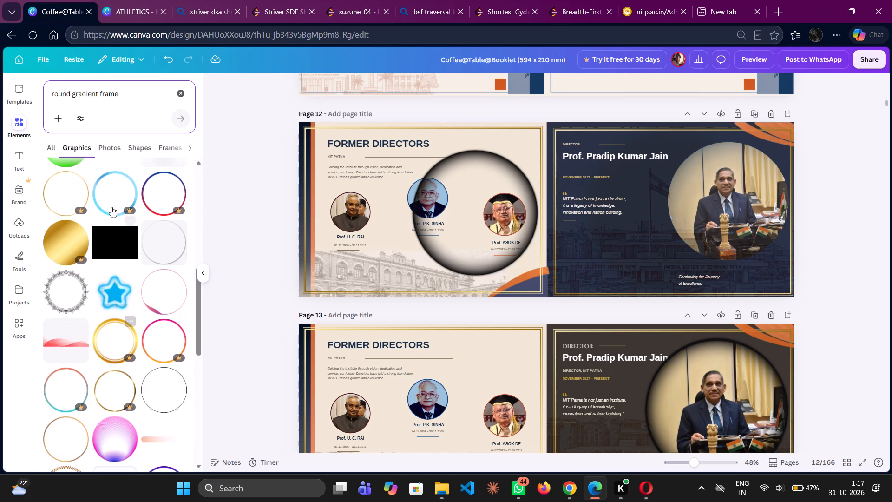
# Refine the graphics search to "round gradient shadow frame".
pyautogui.click(98, 95)
pyautogui.press('space')
pyautogui.write('shadow')
pyautogui.press('space')
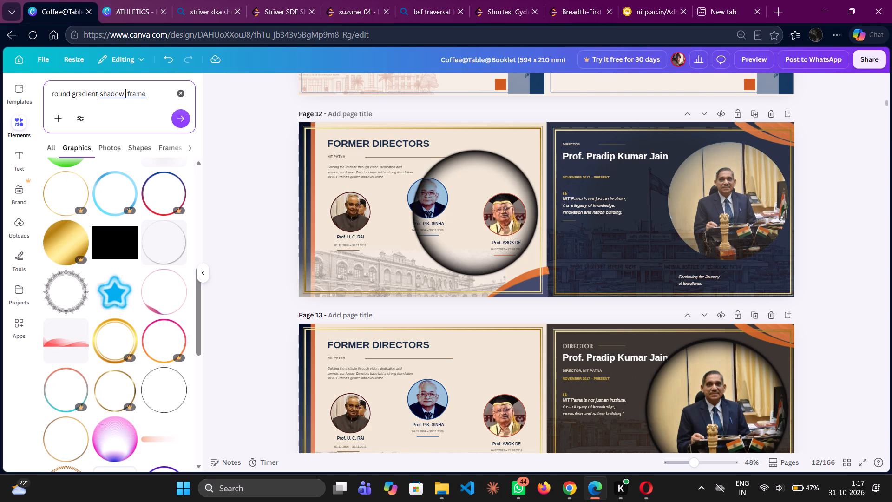
pyautogui.press(']')
pyautogui.press('BackSpace')
pyautogui.press('BackSpace')
pyautogui.press('Return')
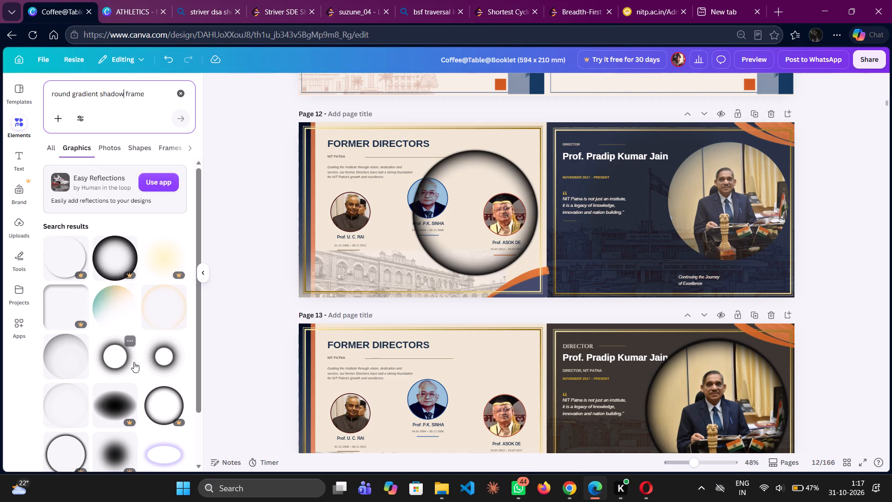
# Add the black-edged circular shadow ring with the white centre from the search results to page 12.
pyautogui.scroll(-1, 154, 350)
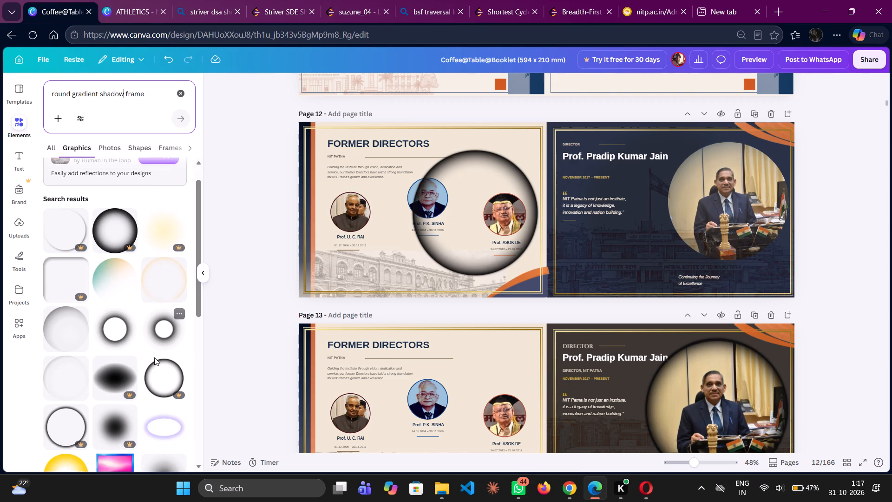
pyautogui.click(160, 389)
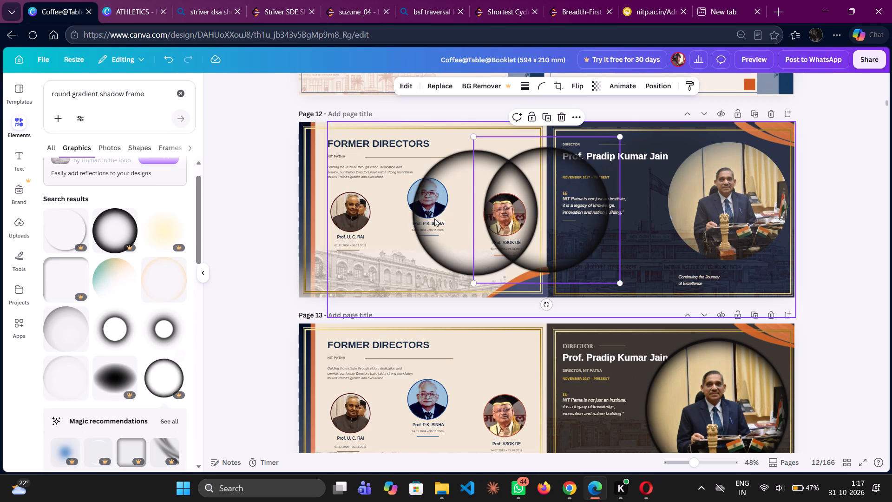
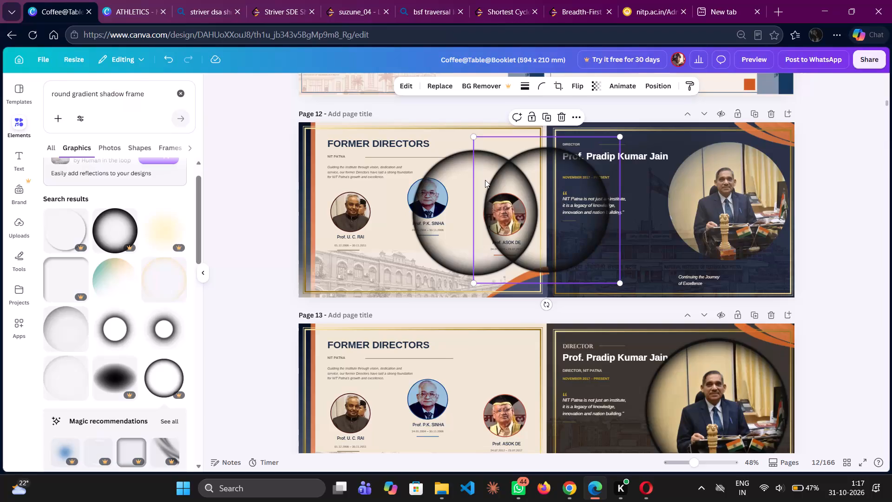
# Delete the second, overlapping black-edged shadow ring just added to page 12.
pyautogui.press('Delete')
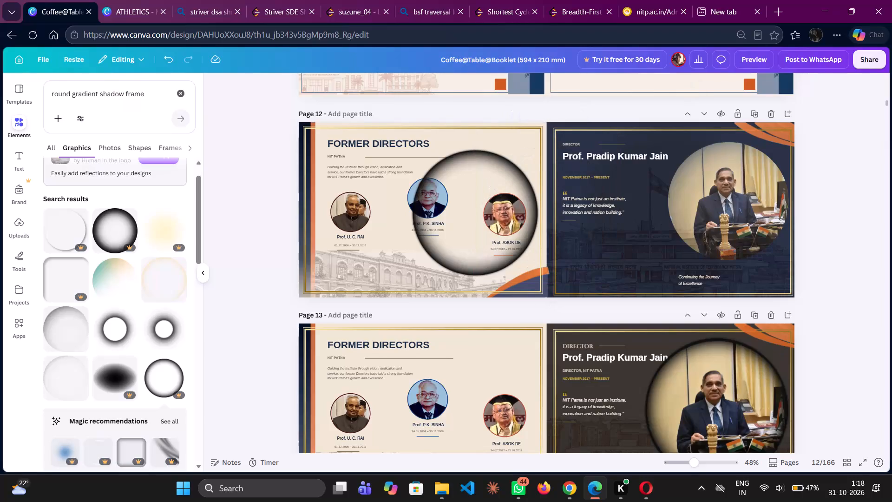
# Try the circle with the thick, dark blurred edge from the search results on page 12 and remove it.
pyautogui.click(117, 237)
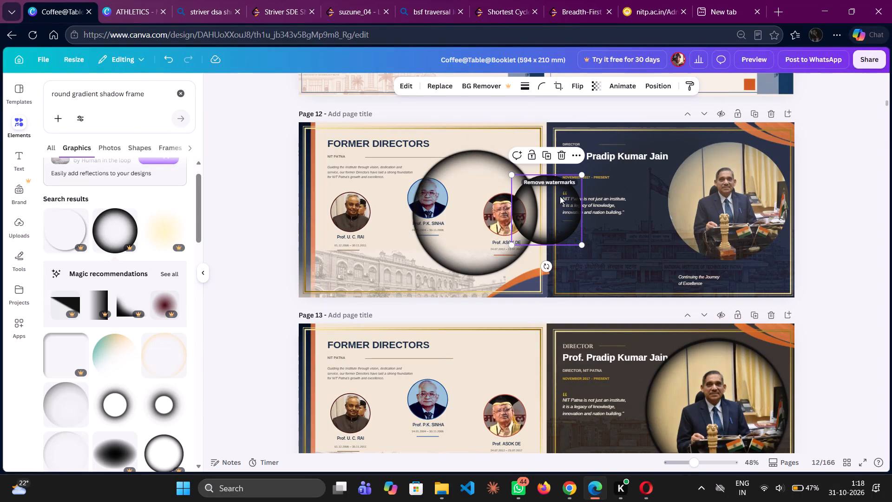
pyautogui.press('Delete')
# Look through the remaining "round gradient shadow frame" results for another suitable round shadow graphic.
pyautogui.scroll(-1, 153, 366)
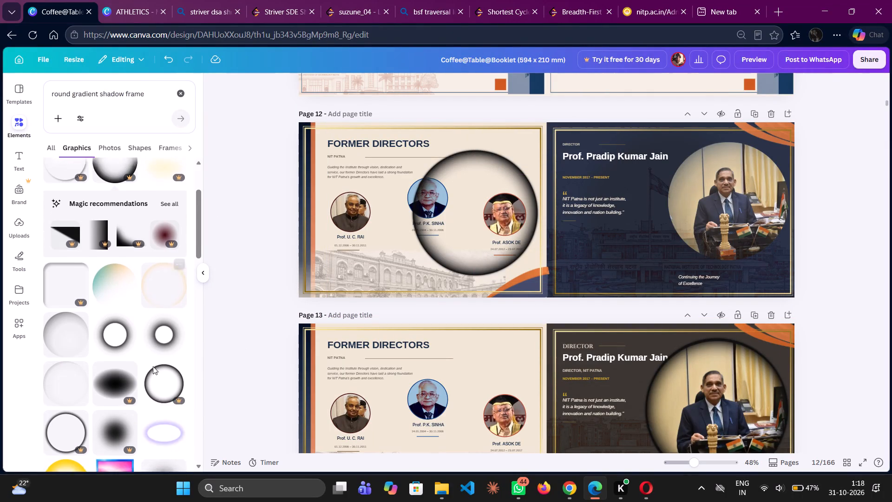
pyautogui.scroll(-2, 153, 366)
pyautogui.scroll(-2, 154, 259)
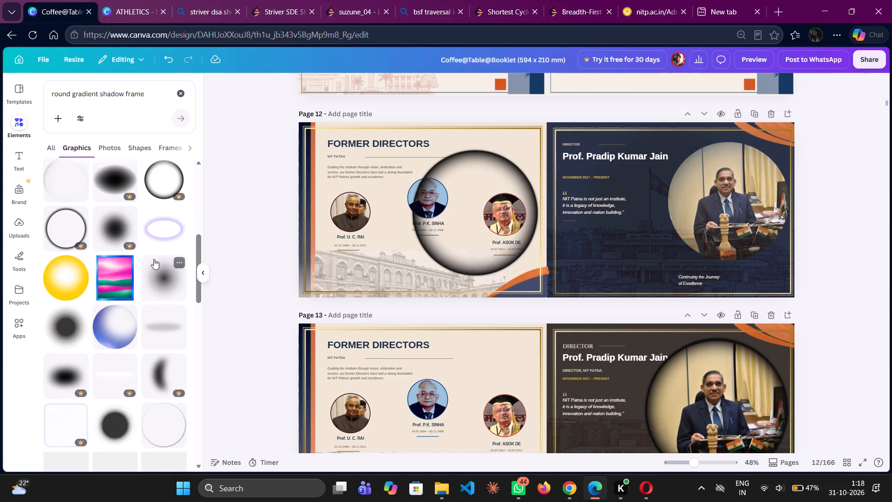
pyautogui.scroll(-5, 154, 259)
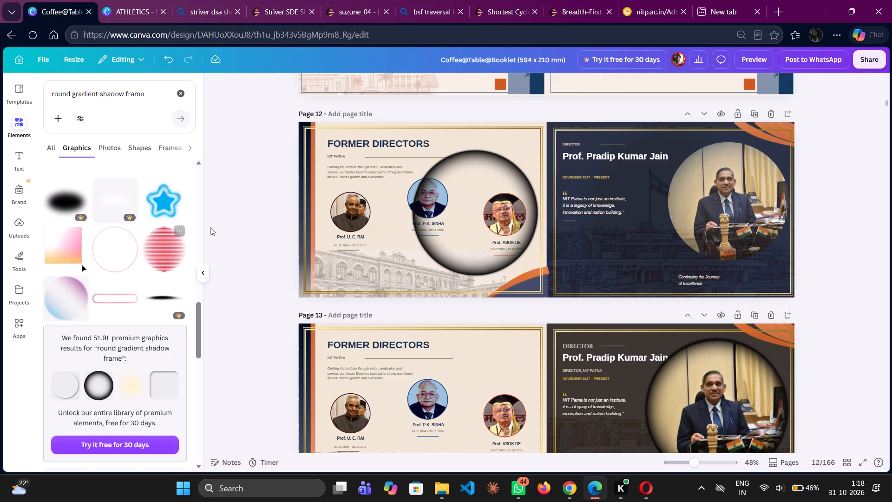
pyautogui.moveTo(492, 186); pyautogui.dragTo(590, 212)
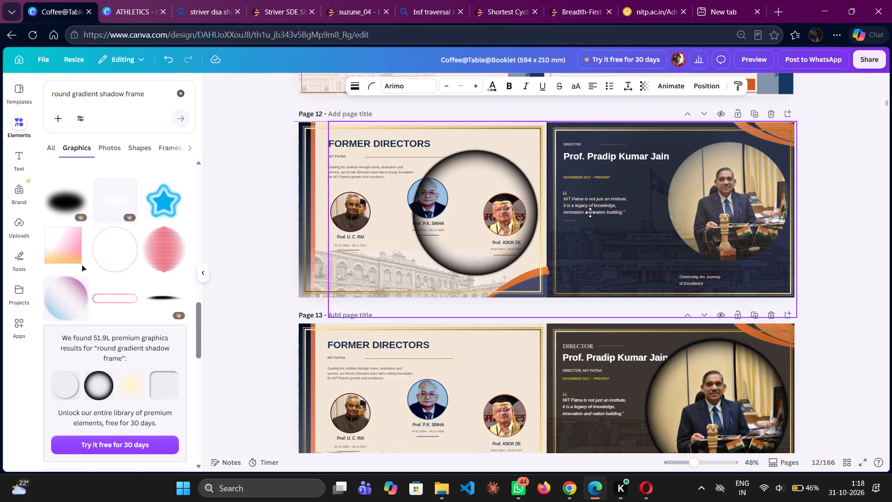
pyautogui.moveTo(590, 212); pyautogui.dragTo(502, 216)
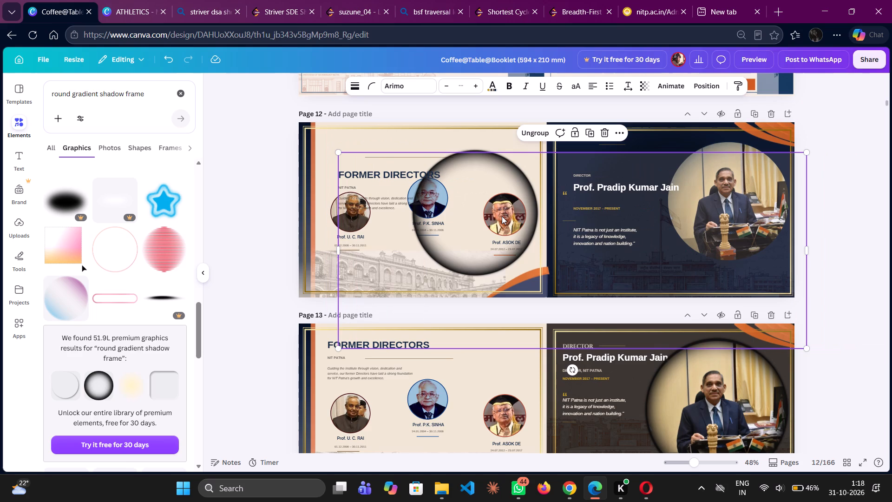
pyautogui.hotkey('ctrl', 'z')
# Move the large shadow ring on page 12 up one level in the layer order, above the blurred grey circle.
pyautogui.click(483, 216)
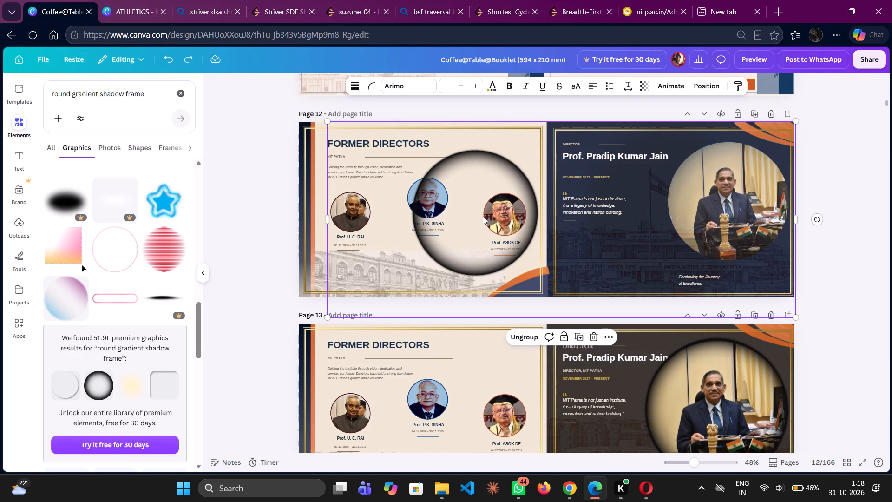
pyautogui.click(474, 235)
pyautogui.click(317, 241)
pyautogui.click(463, 214)
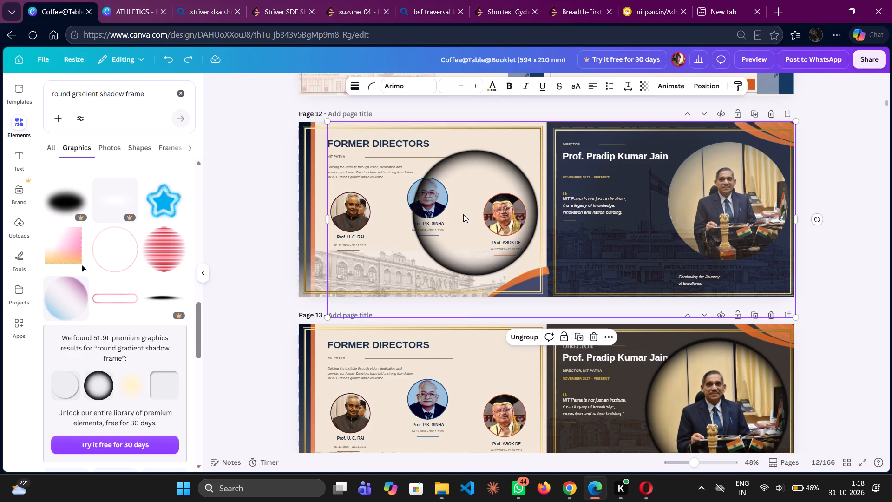
pyautogui.click(463, 214)
pyautogui.rightClick(463, 214)
pyautogui.rightClick(482, 228)
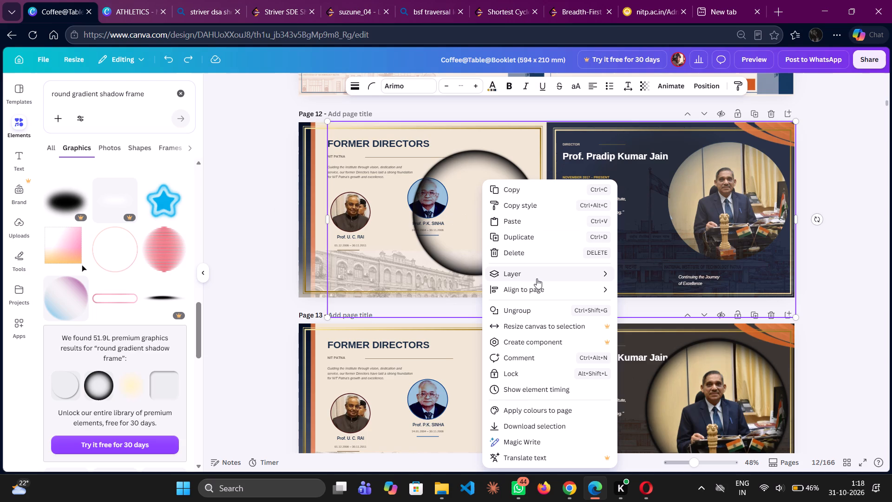
pyautogui.click(636, 337)
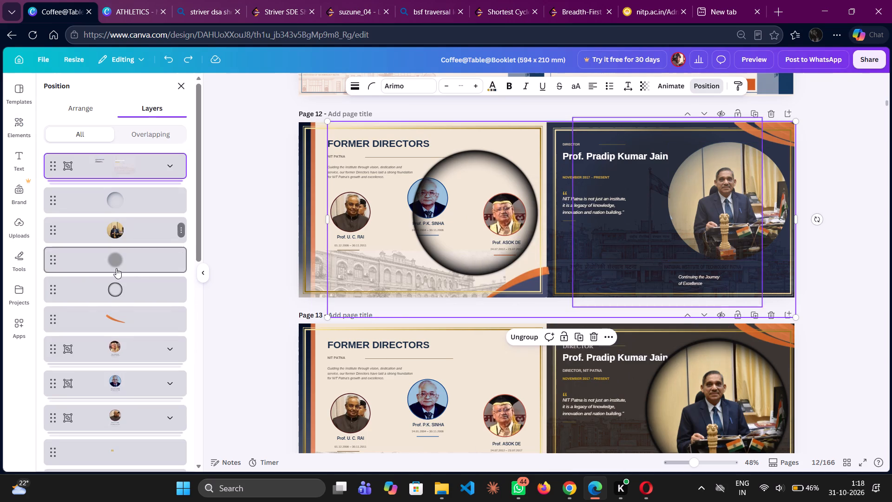
pyautogui.scroll(-8, 119, 377)
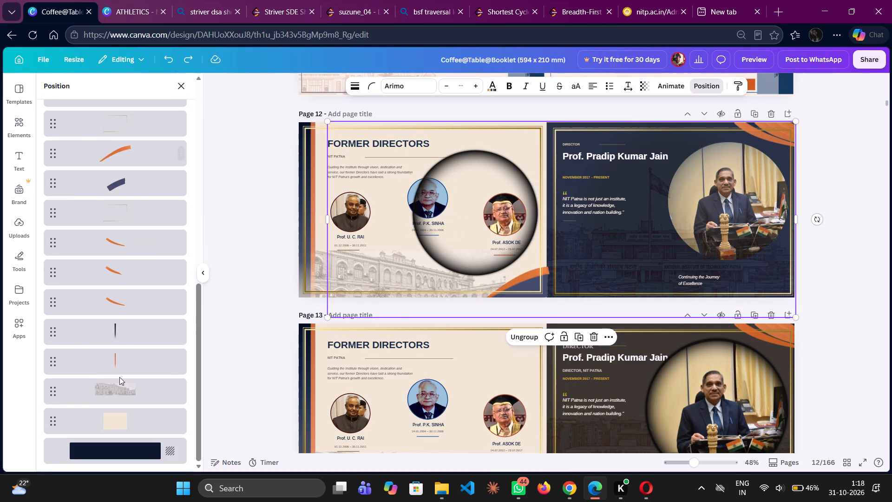
pyautogui.scroll(7, 119, 377)
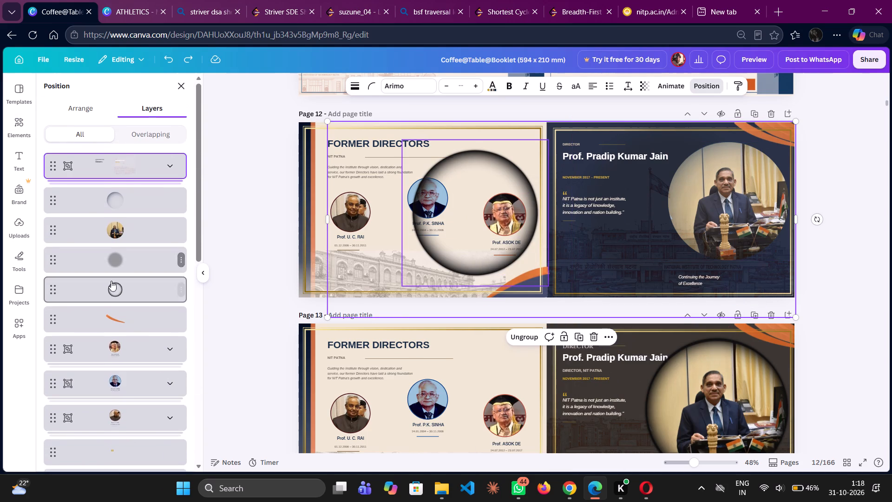
pyautogui.moveTo(111, 285); pyautogui.dragTo(115, 272)
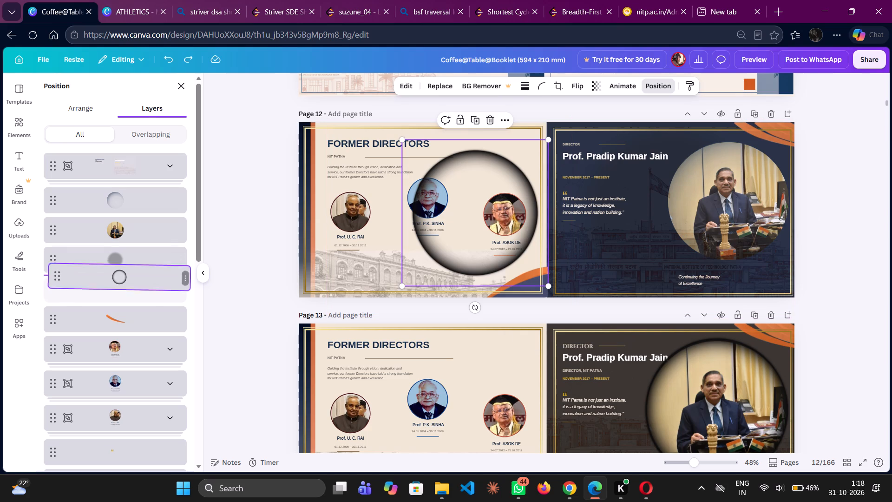
pyautogui.moveTo(115, 272); pyautogui.dragTo(115, 256)
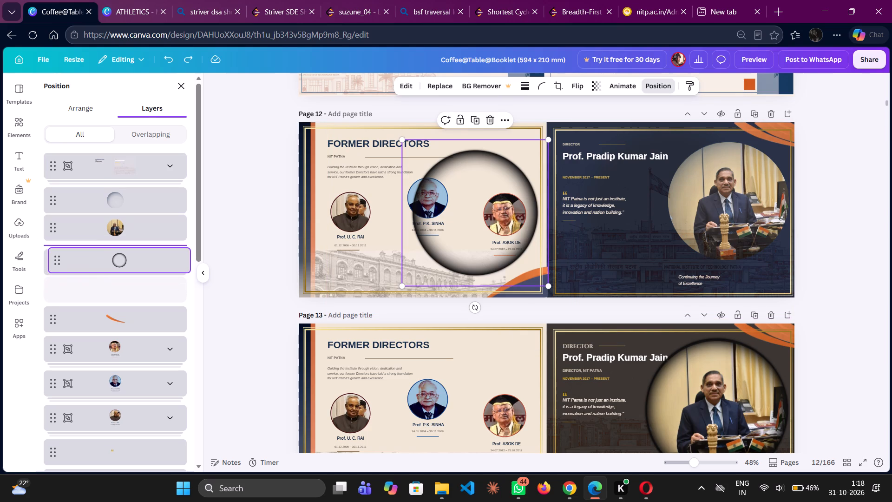
pyautogui.moveTo(115, 256); pyautogui.dragTo(117, 245)
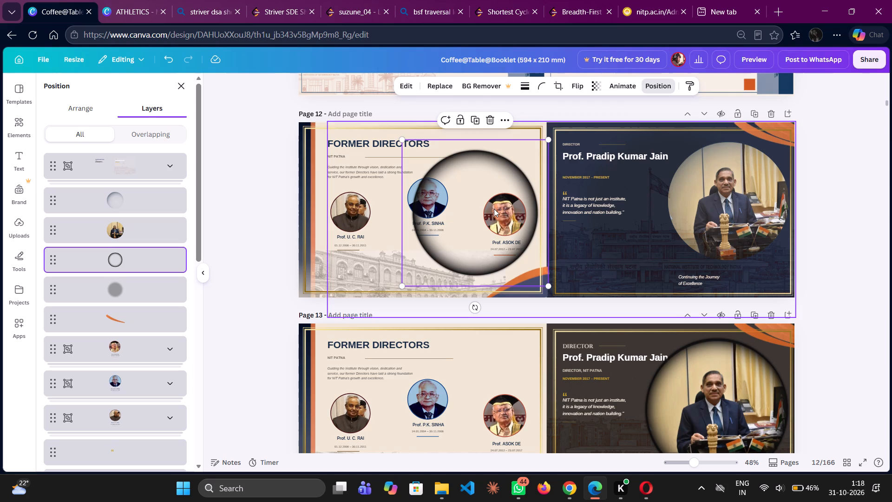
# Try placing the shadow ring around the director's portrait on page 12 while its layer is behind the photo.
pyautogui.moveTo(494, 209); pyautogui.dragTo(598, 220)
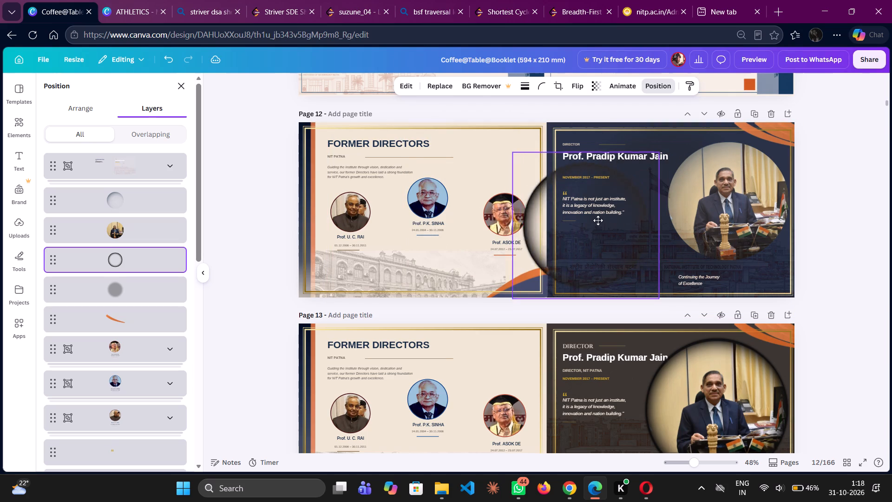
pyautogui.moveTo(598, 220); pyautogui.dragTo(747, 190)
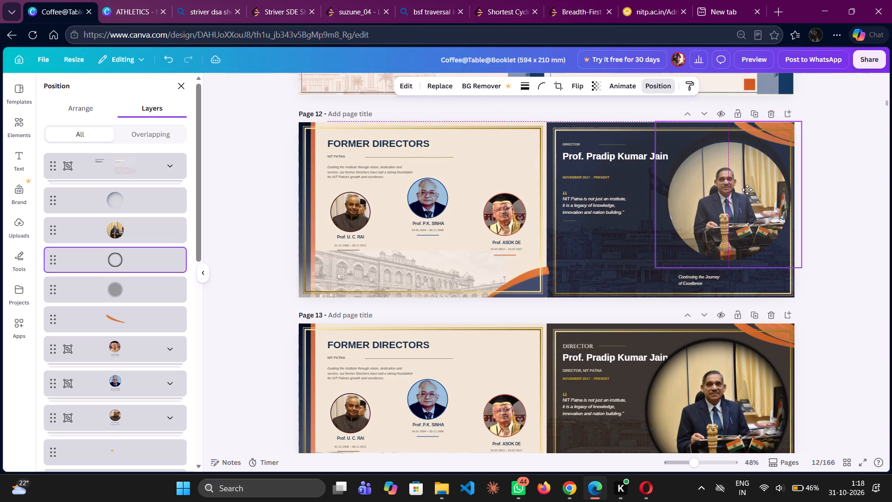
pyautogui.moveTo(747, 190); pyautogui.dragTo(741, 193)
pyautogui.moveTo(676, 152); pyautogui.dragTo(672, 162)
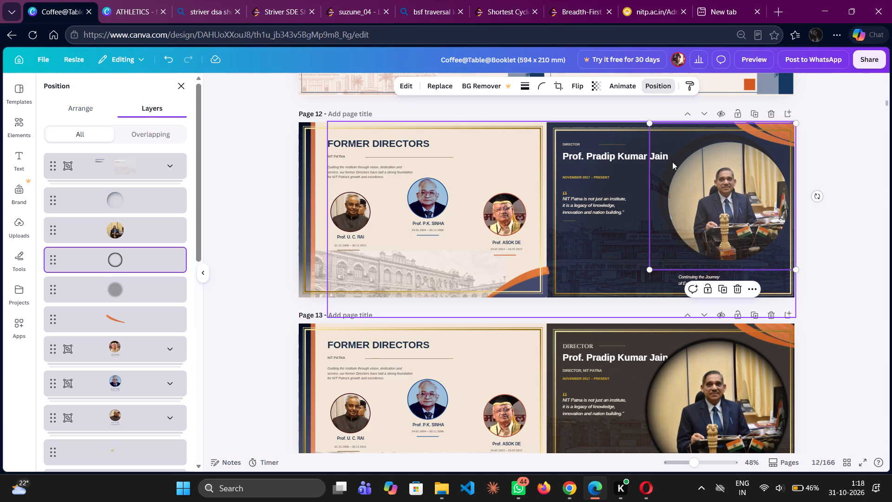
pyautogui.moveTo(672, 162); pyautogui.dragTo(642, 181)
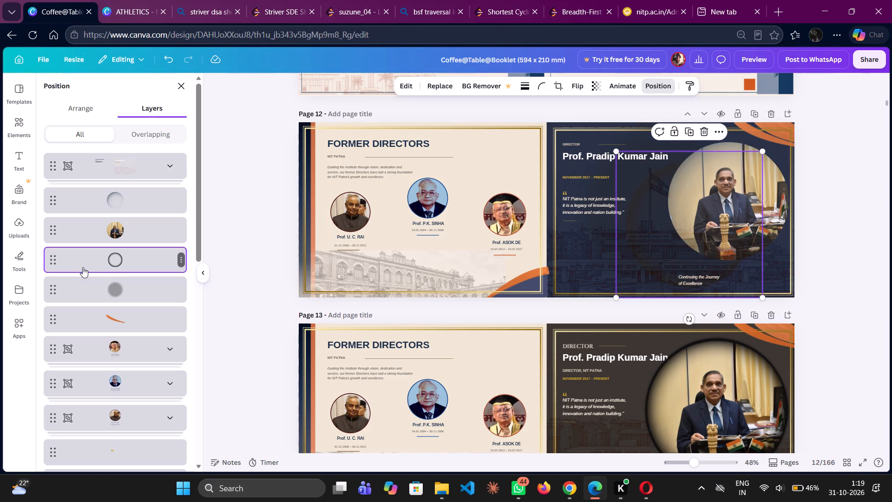
# Bring the shadow ring in front of the director's portrait on page 12 and align it over the round photo.
pyautogui.moveTo(101, 254); pyautogui.dragTo(120, 221)
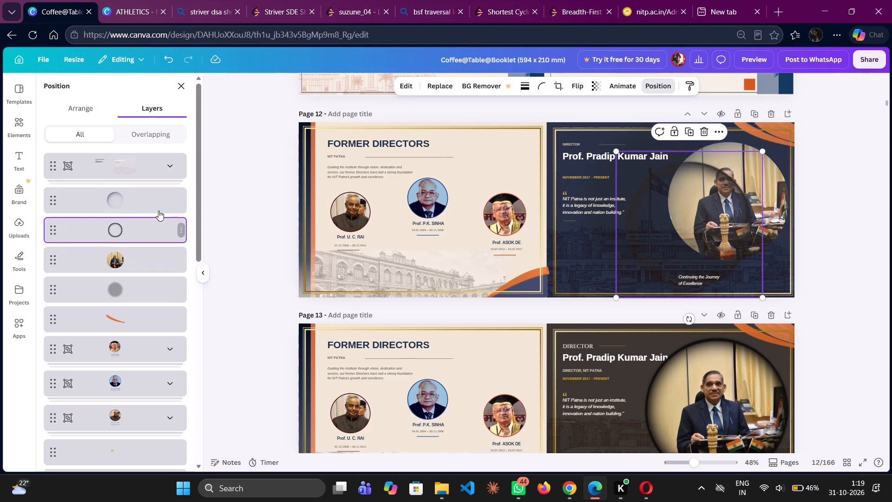
pyautogui.moveTo(655, 233); pyautogui.dragTo(688, 213)
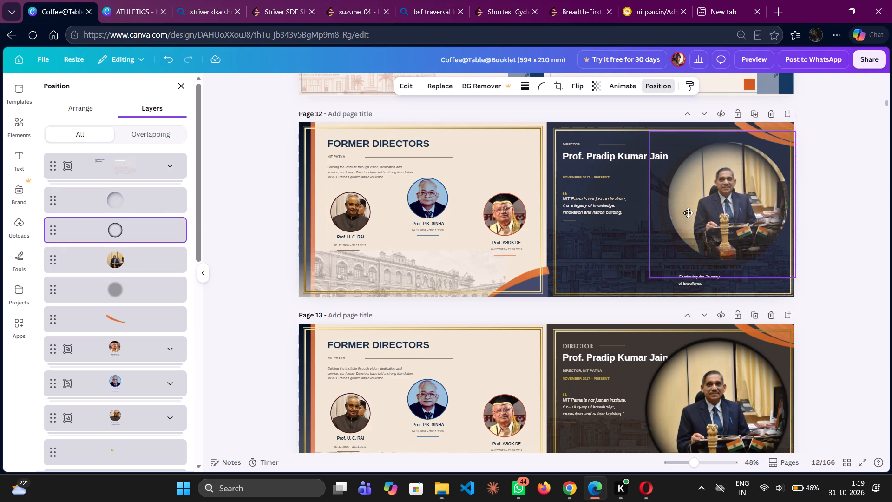
pyautogui.moveTo(688, 213); pyautogui.dragTo(694, 209)
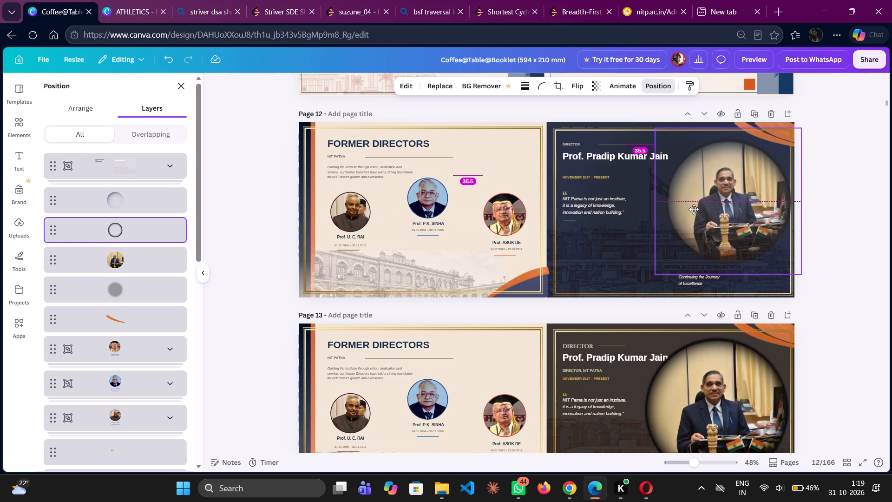
pyautogui.moveTo(694, 209); pyautogui.dragTo(693, 211)
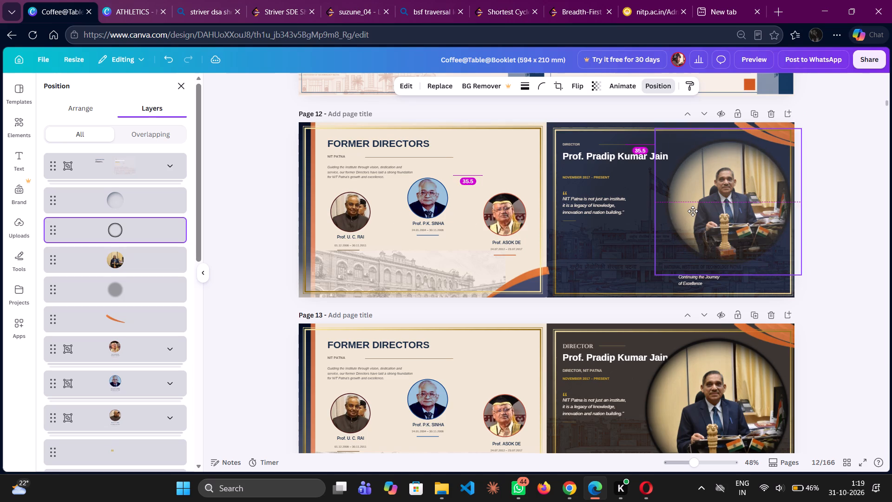
pyautogui.moveTo(693, 211); pyautogui.dragTo(693, 209)
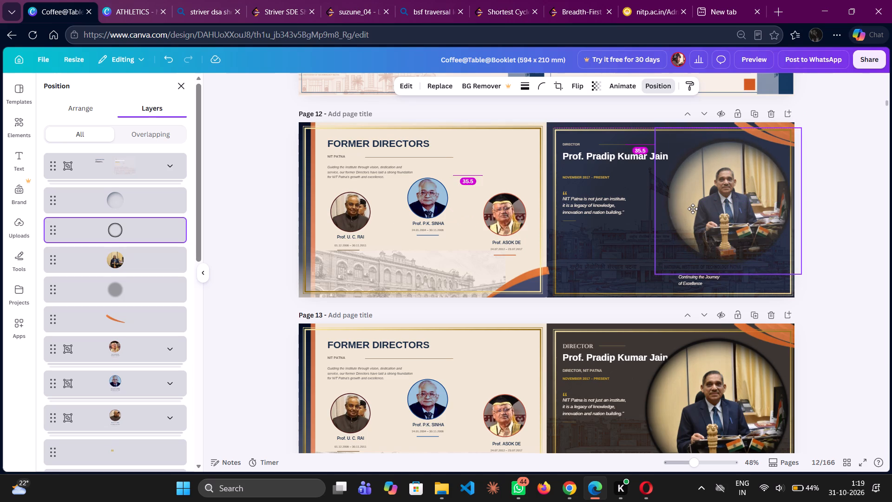
pyautogui.moveTo(693, 209); pyautogui.dragTo(693, 210)
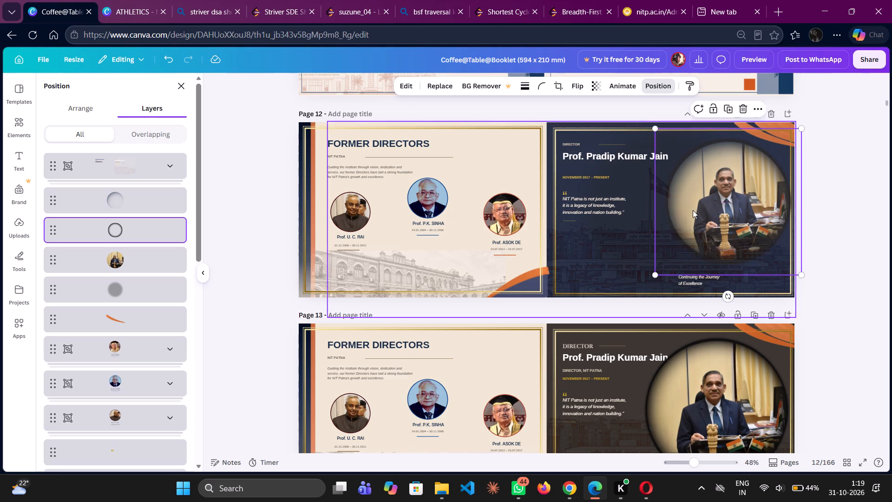
pyautogui.click(859, 281)
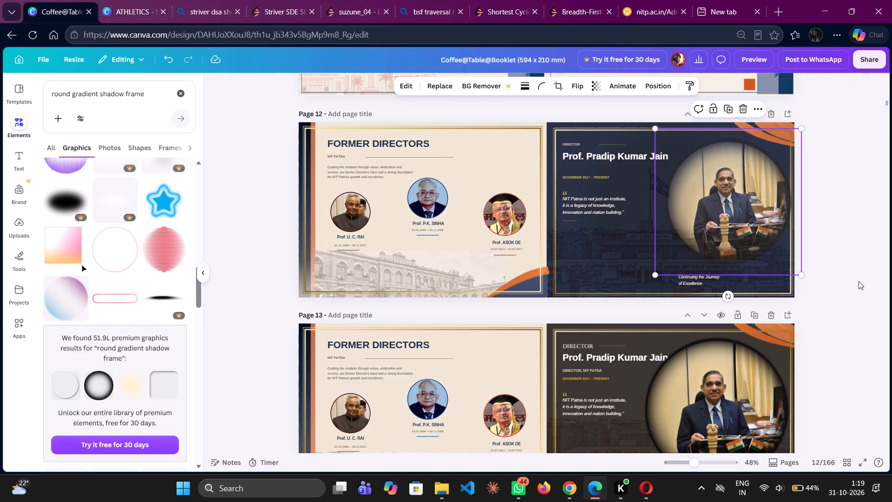
# Fine-tune the shadow ring on page 12 to about 176 wide and high so it fits the portrait's edge.
pyautogui.moveTo(654, 128); pyautogui.dragTo(677, 99)
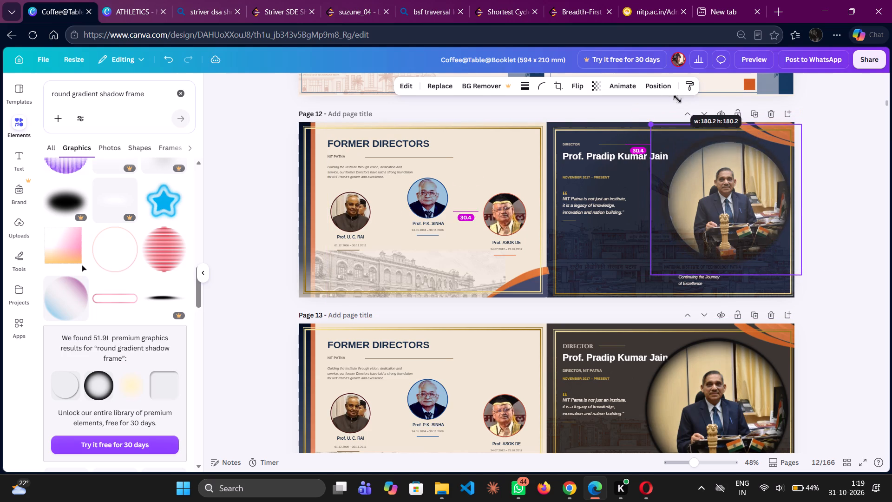
pyautogui.moveTo(677, 99); pyautogui.dragTo(682, 99)
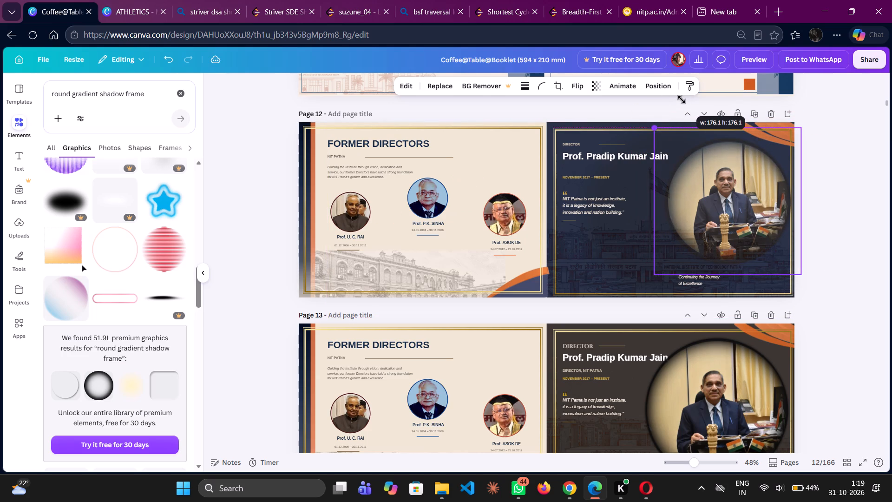
pyautogui.moveTo(682, 99); pyautogui.dragTo(683, 100)
pyautogui.click(841, 201)
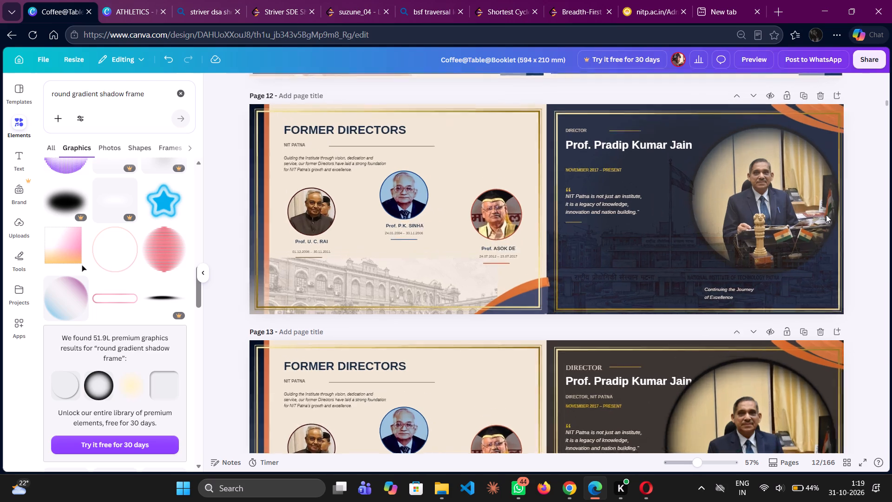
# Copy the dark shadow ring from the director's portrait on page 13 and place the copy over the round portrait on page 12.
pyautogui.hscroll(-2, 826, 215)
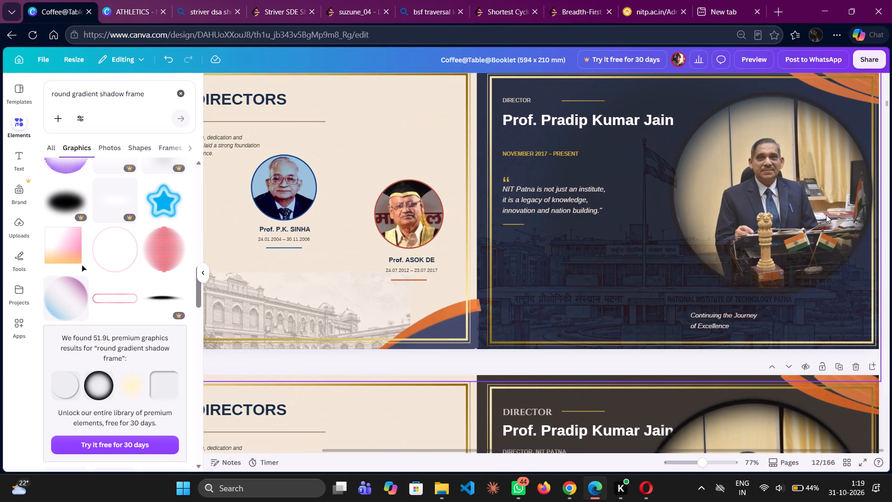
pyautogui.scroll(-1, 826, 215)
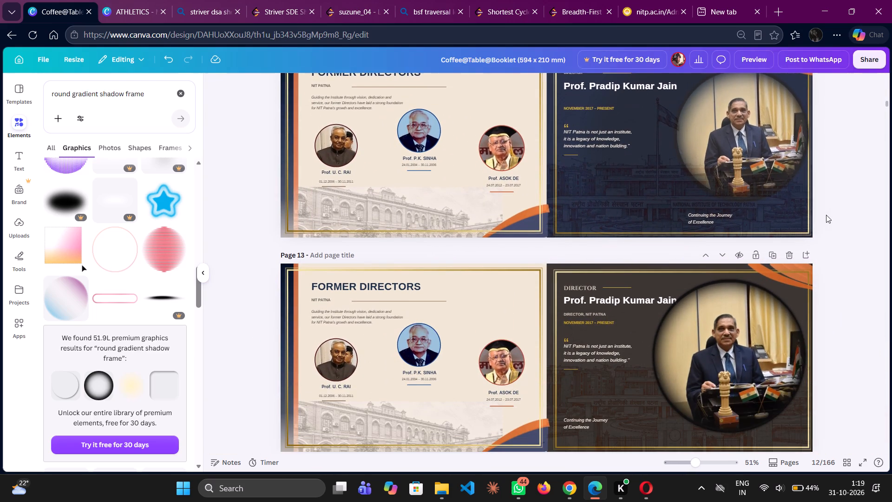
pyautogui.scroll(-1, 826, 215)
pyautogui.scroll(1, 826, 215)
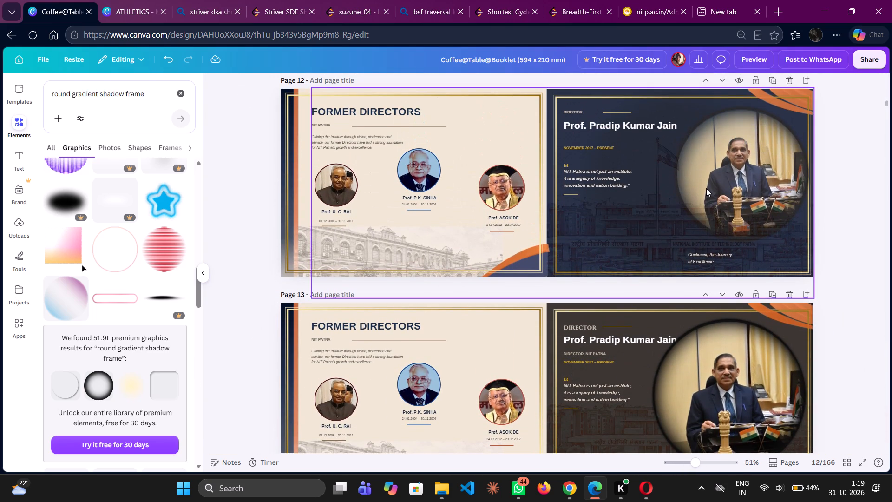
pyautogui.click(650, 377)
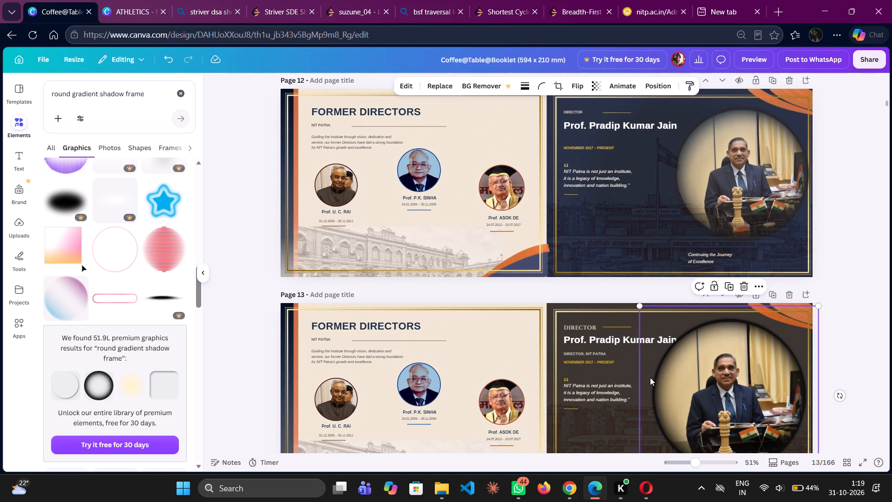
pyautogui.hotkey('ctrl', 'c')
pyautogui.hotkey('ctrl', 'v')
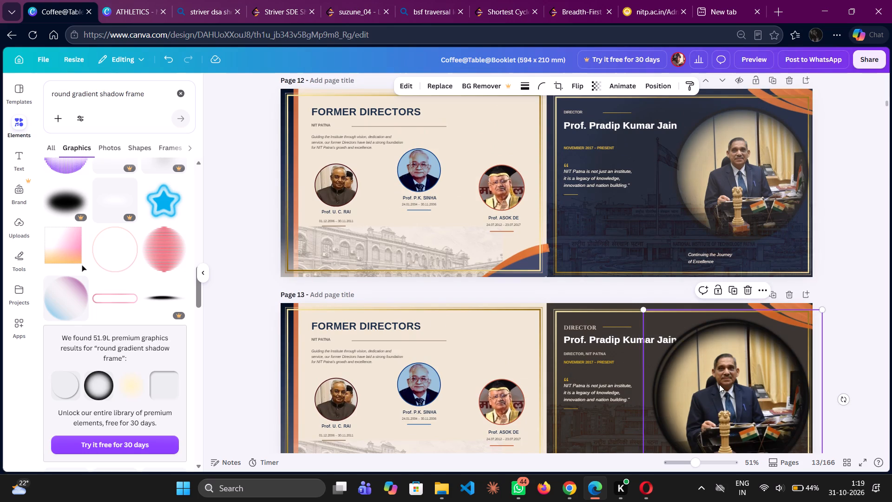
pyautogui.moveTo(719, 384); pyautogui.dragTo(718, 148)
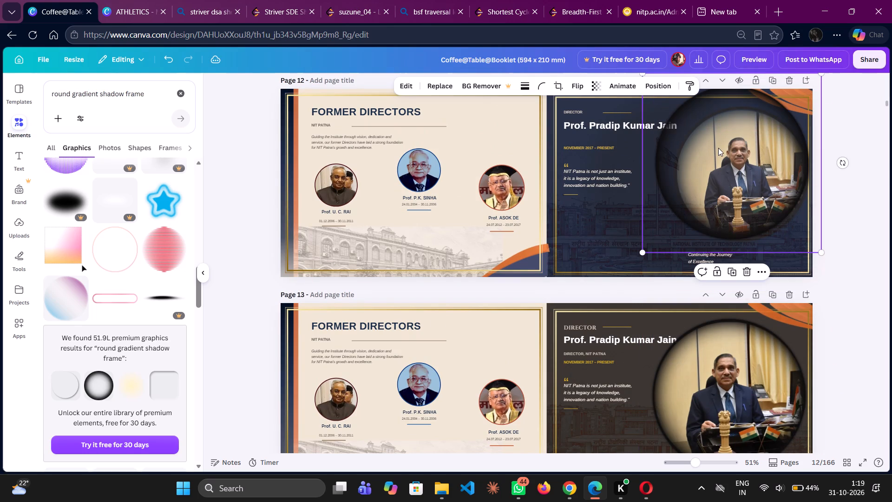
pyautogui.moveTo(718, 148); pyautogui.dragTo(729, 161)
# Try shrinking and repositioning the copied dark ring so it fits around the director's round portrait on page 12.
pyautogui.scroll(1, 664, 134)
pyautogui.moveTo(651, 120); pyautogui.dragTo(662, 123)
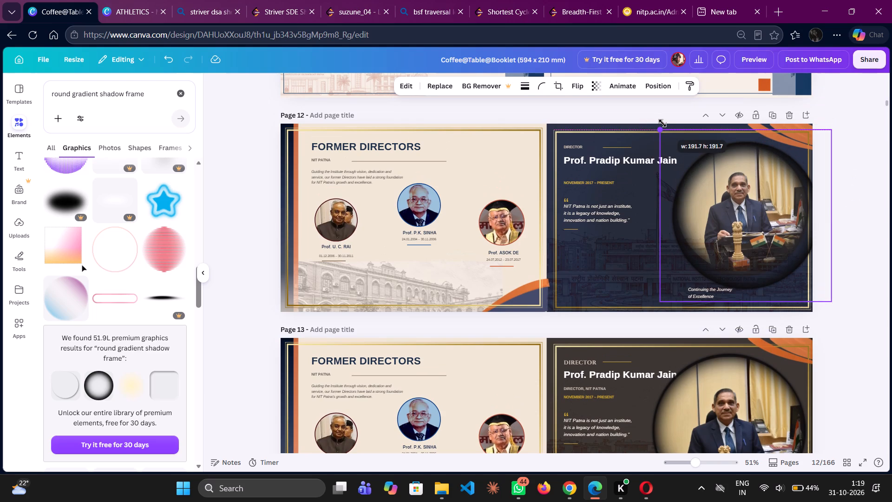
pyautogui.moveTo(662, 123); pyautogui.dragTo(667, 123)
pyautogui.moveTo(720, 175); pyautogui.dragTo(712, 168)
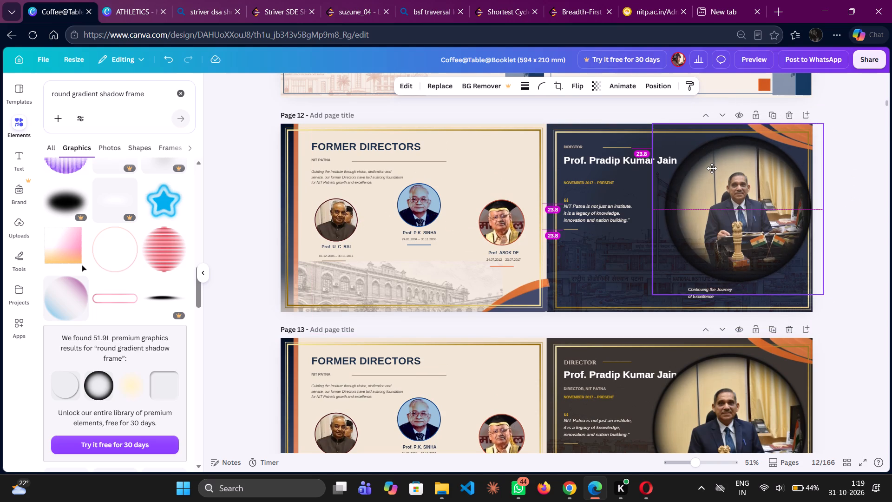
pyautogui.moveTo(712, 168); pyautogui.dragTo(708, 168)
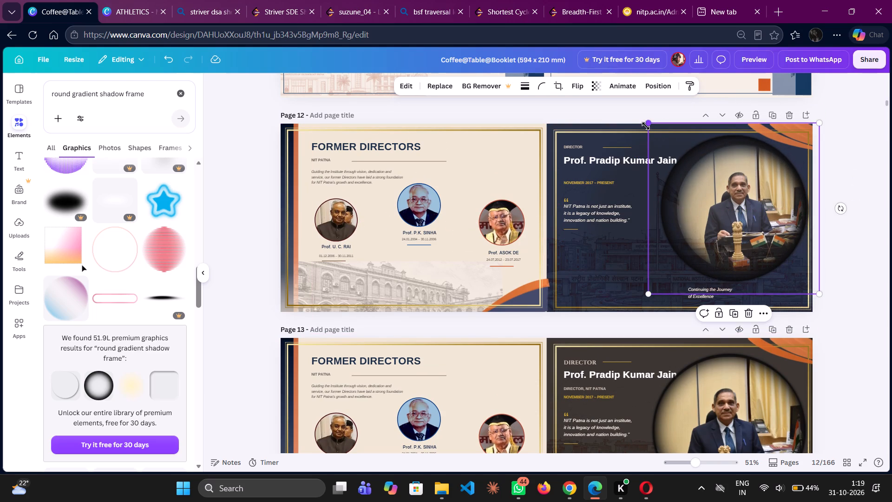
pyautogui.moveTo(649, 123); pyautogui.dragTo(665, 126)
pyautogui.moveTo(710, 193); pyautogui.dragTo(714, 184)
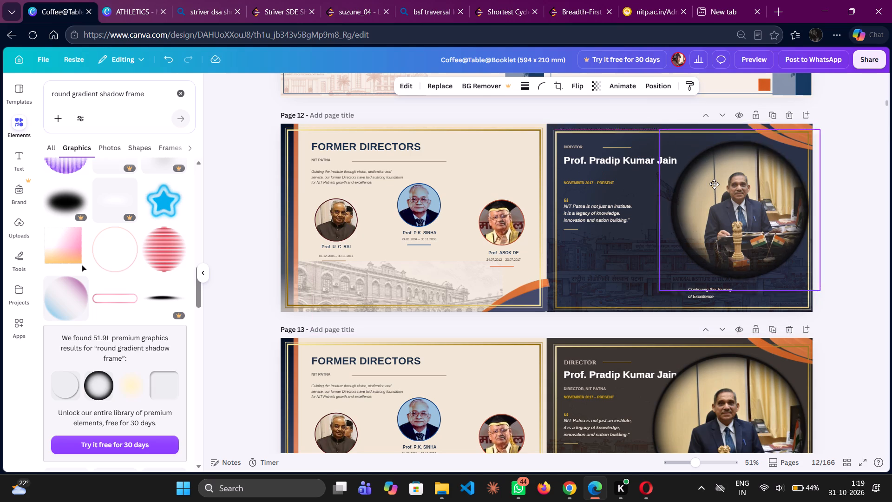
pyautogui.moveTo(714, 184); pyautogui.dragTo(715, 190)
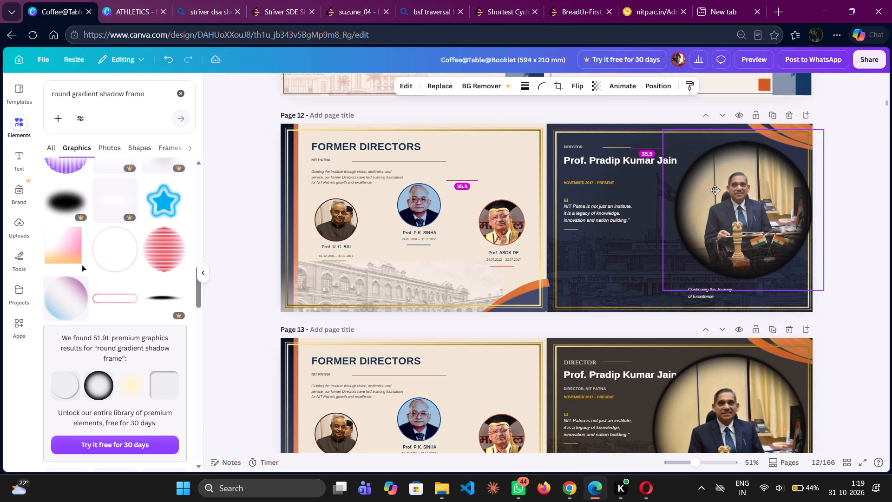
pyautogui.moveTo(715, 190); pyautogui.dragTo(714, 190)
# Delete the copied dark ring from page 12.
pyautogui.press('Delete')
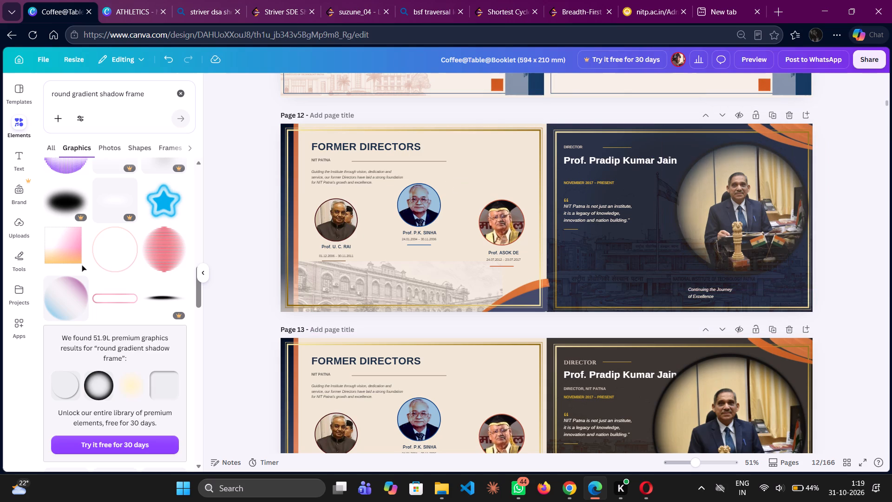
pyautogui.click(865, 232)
# Switch to the ATHLETICS design and add a blank page 43 after page 42.
pyautogui.scroll(-1, 865, 232)
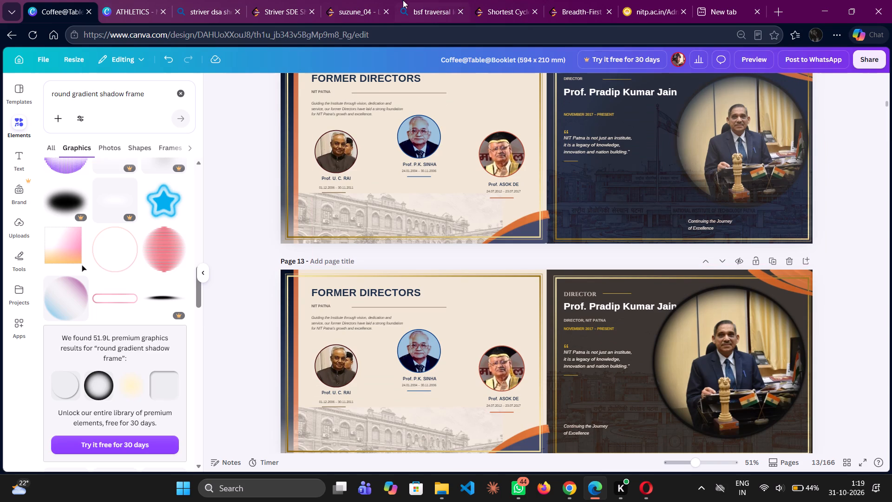
pyautogui.click(129, 0)
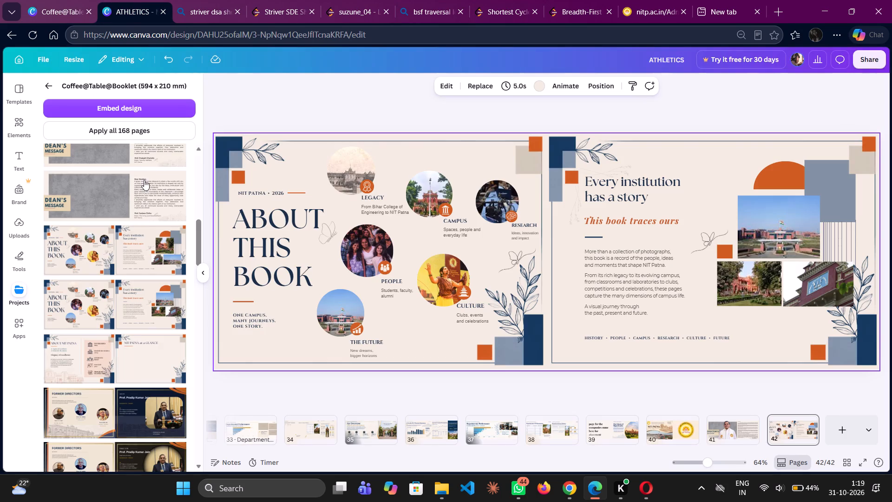
pyautogui.scroll(-2, 155, 238)
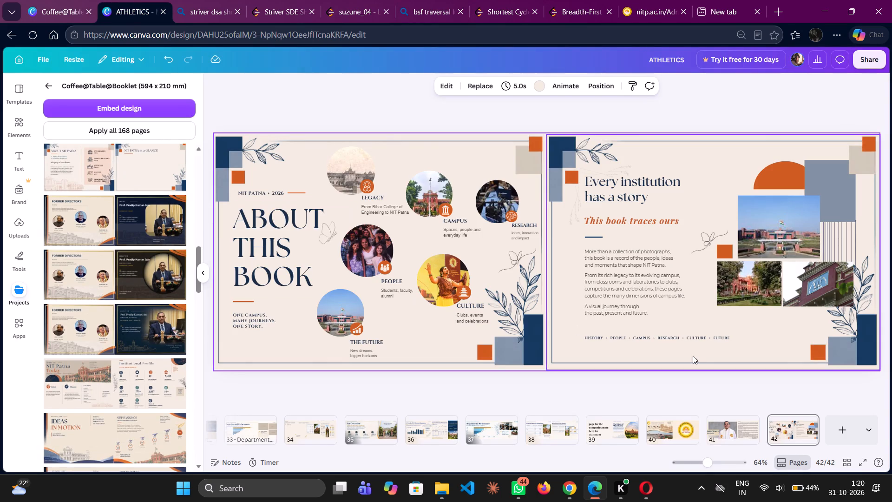
pyautogui.click(848, 430)
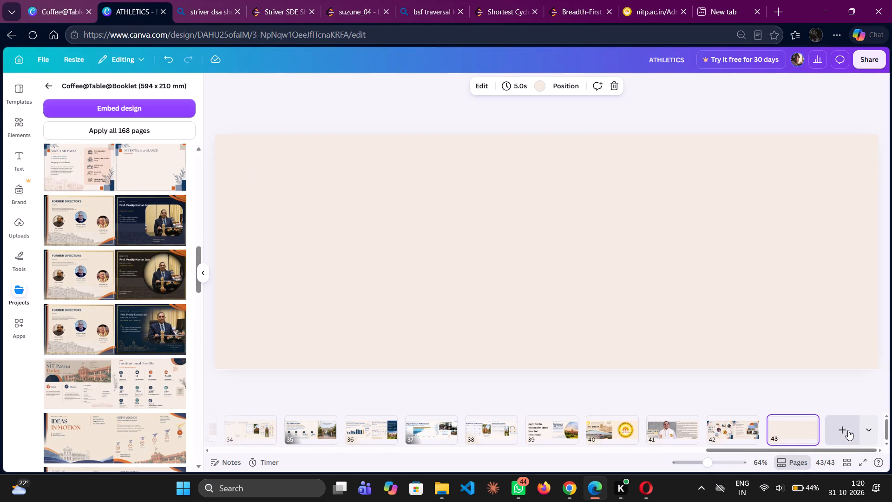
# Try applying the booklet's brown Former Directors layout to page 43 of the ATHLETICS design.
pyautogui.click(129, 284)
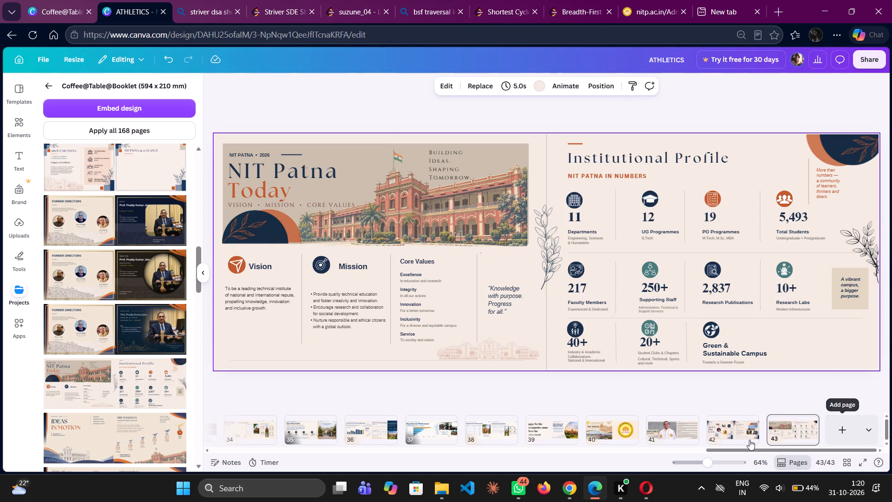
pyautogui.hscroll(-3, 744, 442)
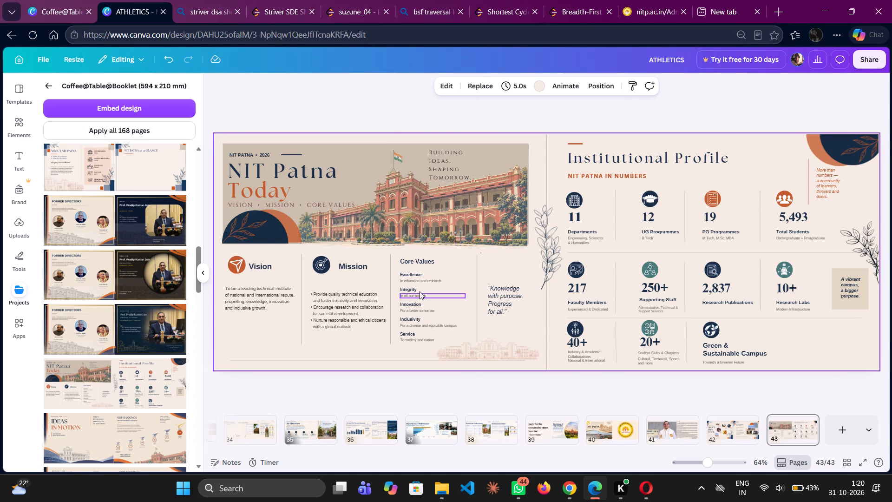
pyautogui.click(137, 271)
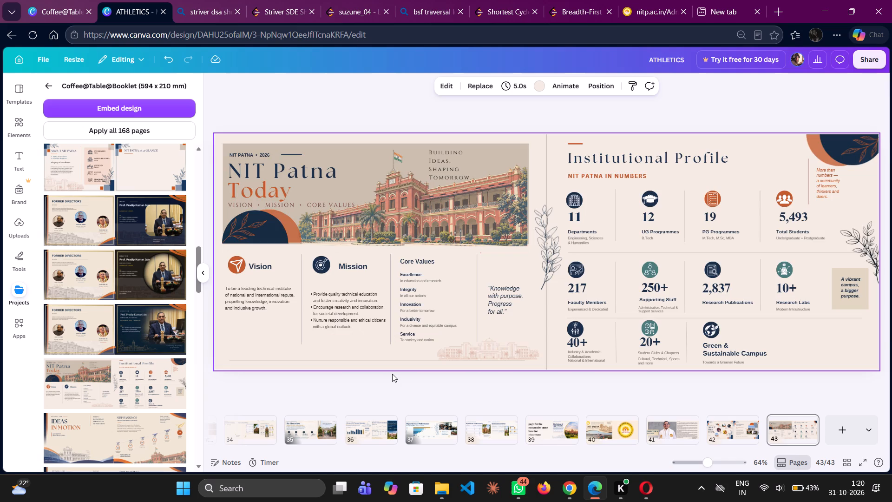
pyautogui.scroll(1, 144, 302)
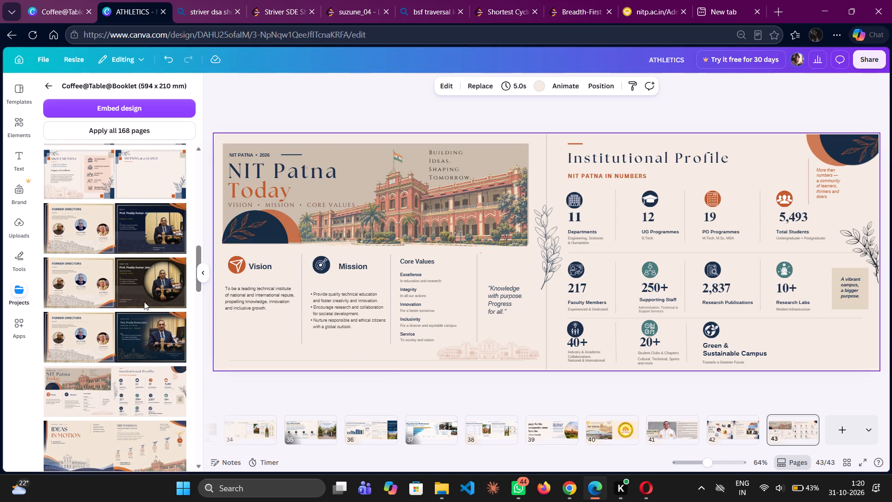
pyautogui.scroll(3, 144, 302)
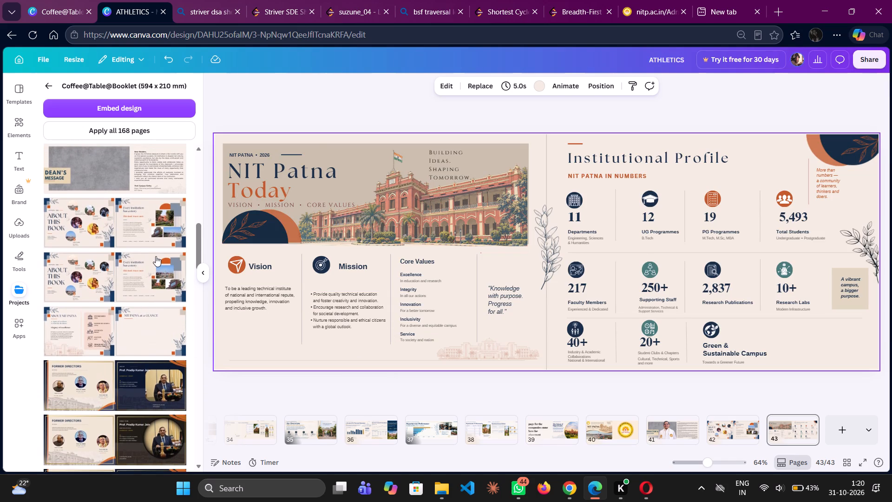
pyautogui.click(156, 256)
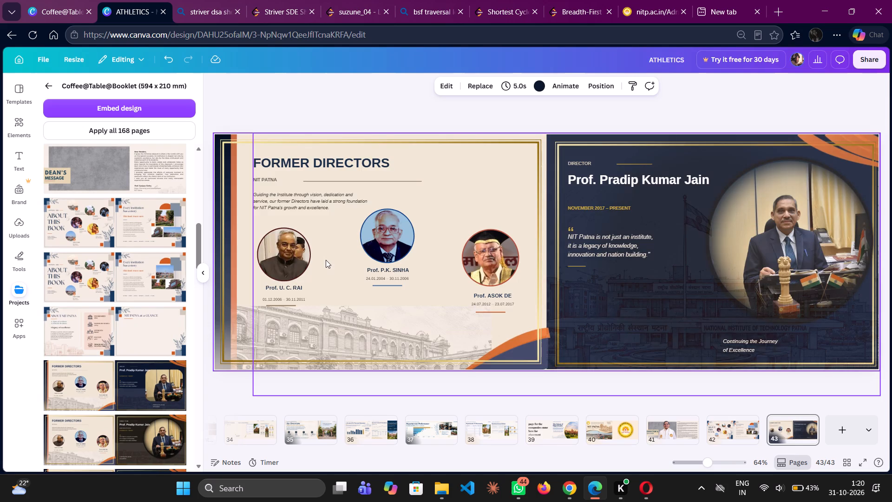
# Apply the booklet's Former Directors layout with the brown director side and dark-ringed round portrait to page 43.
pyautogui.scroll(-1, 146, 410)
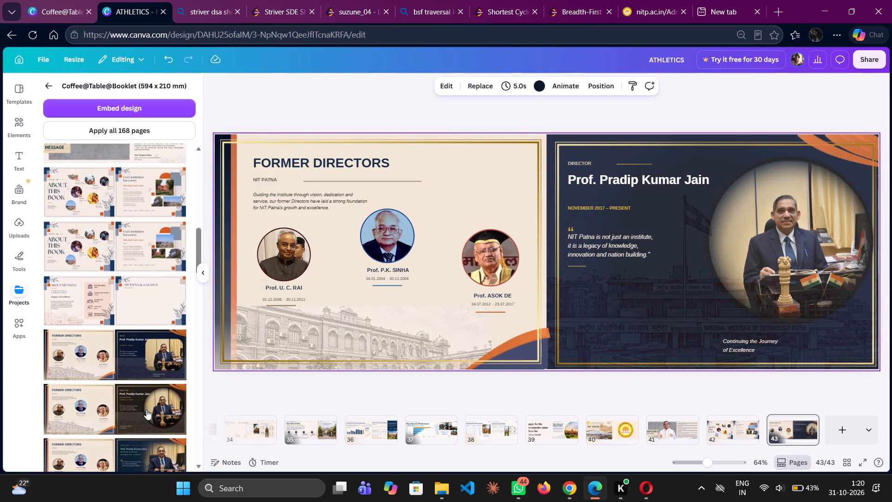
pyautogui.scroll(-1, 146, 410)
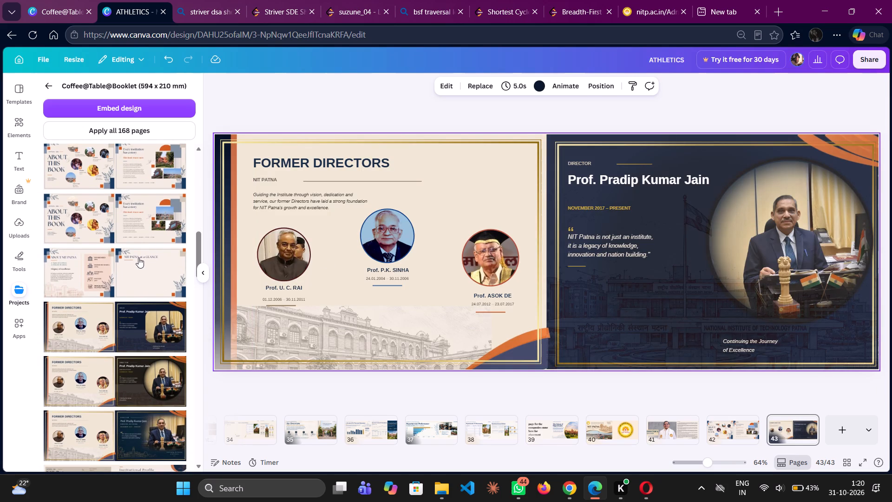
pyautogui.click(138, 258)
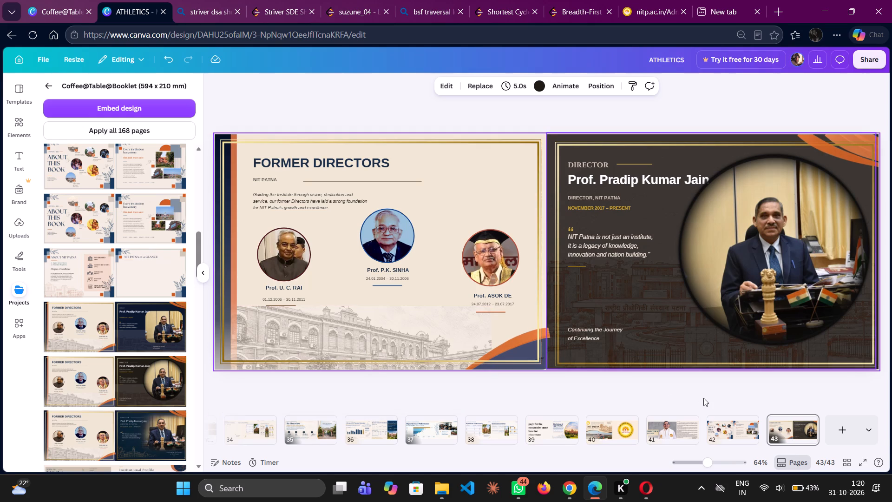
# Add page 44 to the ATHLETICS design, remove its dark background colour, and go back to page 43.
pyautogui.click(849, 428)
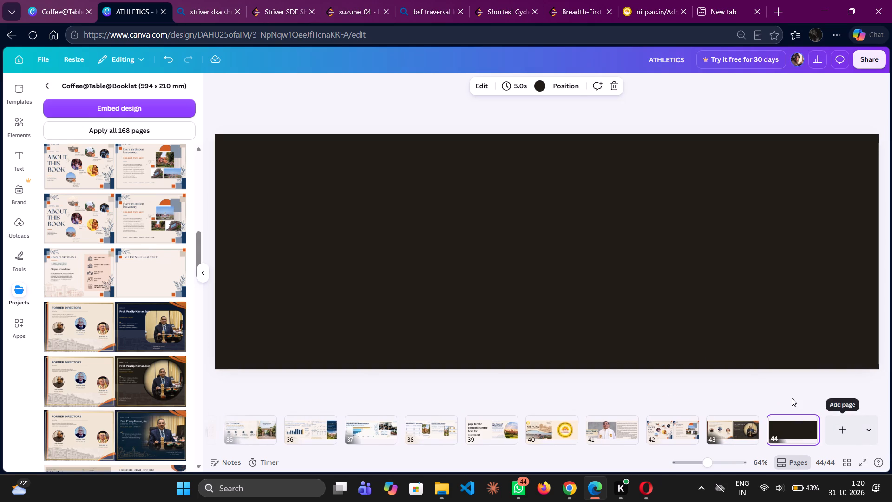
pyautogui.click(590, 216)
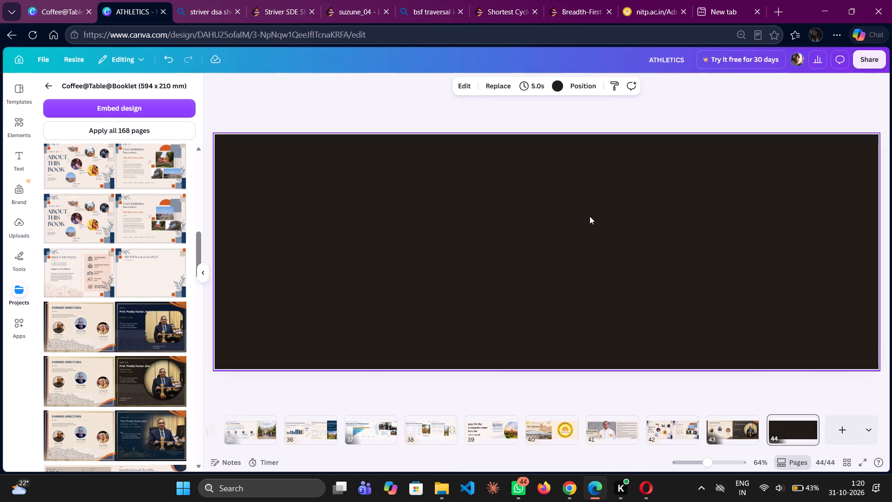
pyautogui.press('Delete')
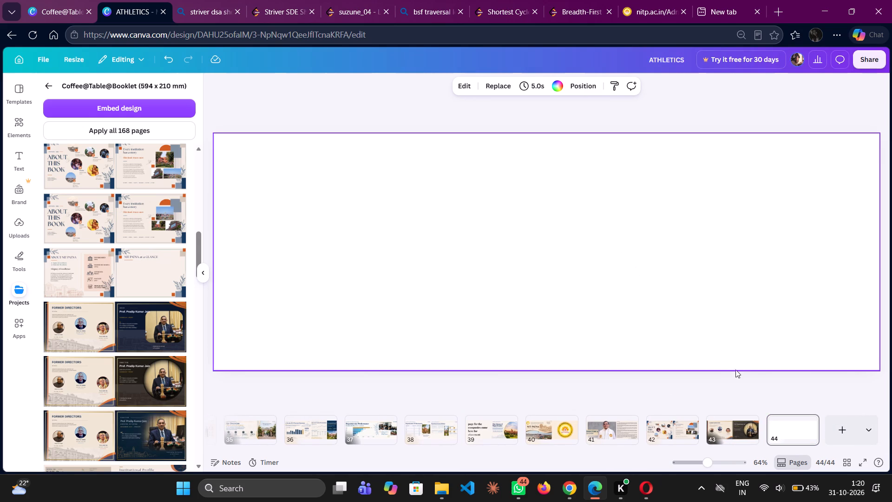
pyautogui.click(730, 427)
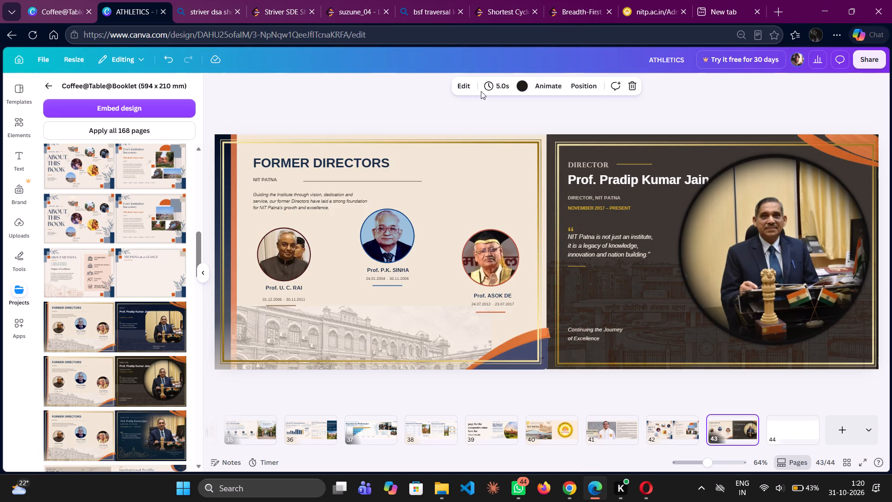
# Return to the Coffee@Table@Booklet design and delete page 13, the brown Former Directors version.
pyautogui.click(58, 0)
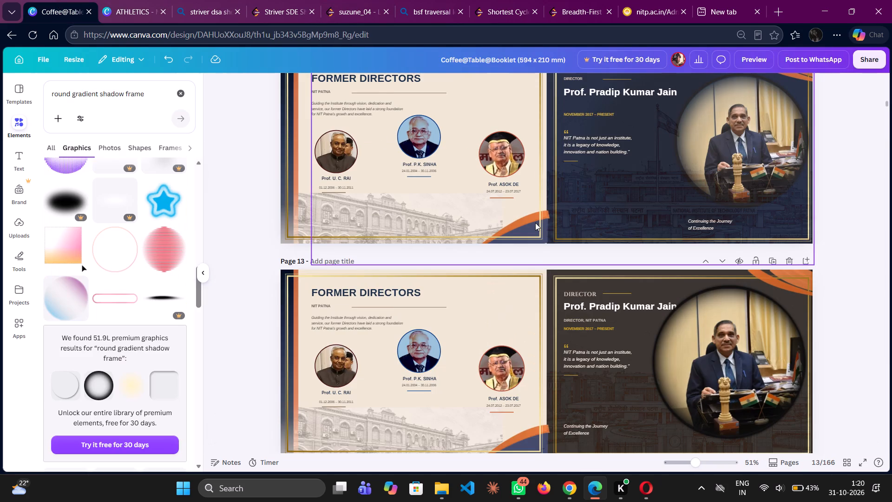
pyautogui.scroll(1, 535, 223)
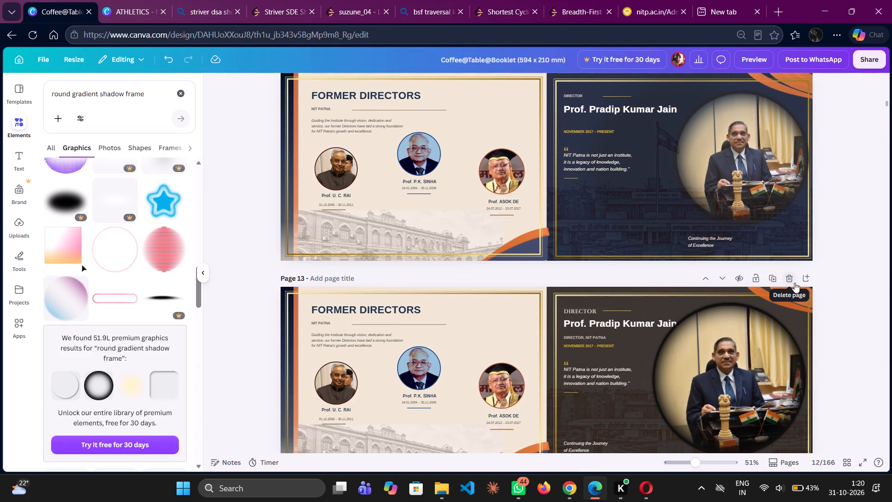
pyautogui.click(794, 283)
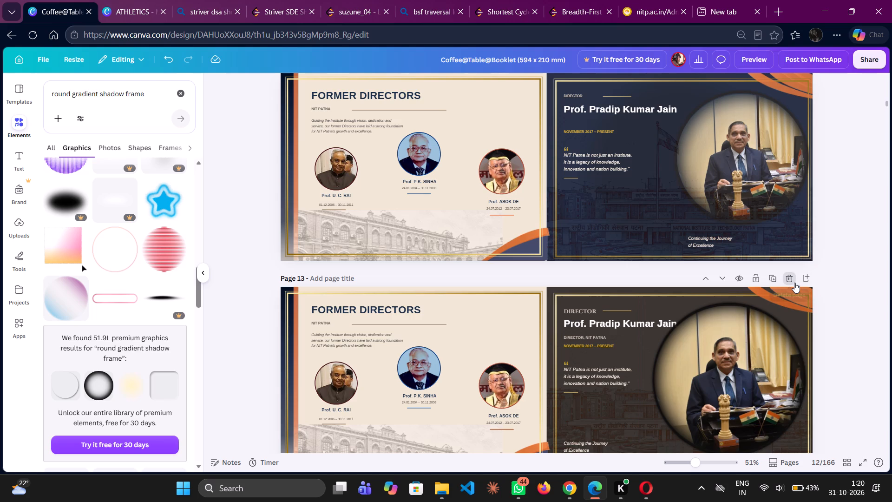
# Unlock page 13 and place a copy of page 12's round director portrait over its navy director side.
pyautogui.scroll(-1, 868, 330)
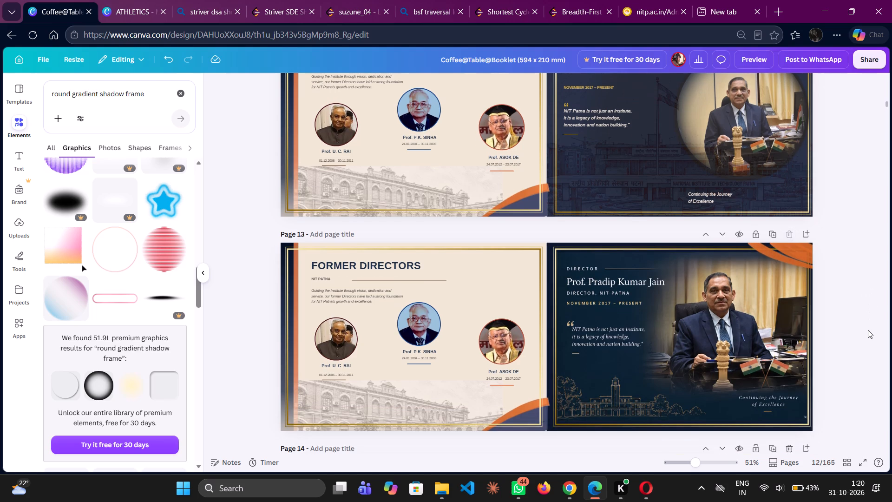
pyautogui.scroll(-1, 868, 330)
pyautogui.click(742, 145)
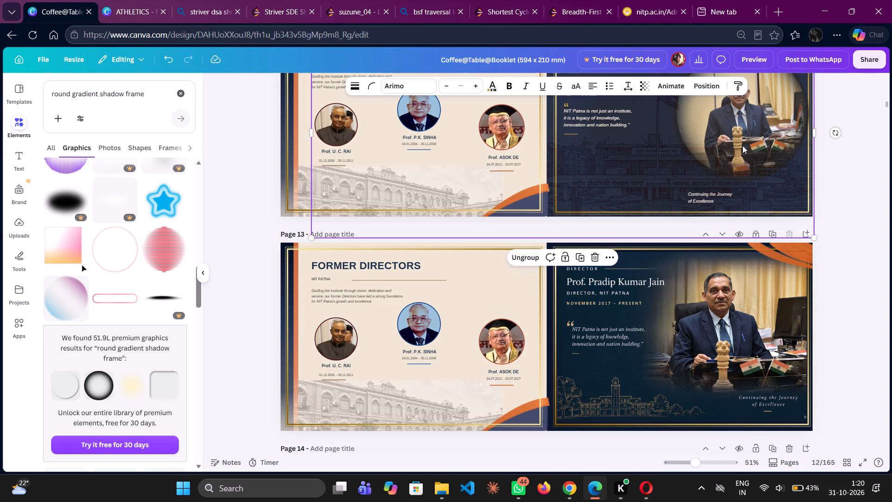
pyautogui.rightClick(742, 145)
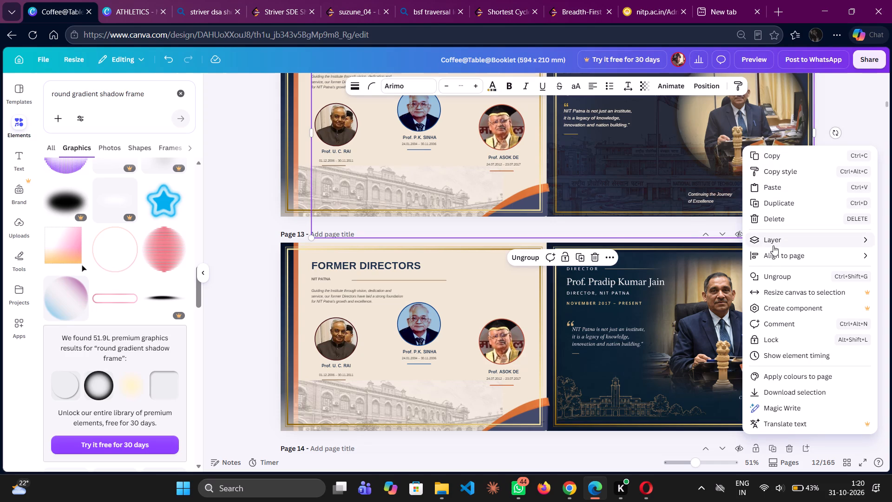
pyautogui.click(682, 310)
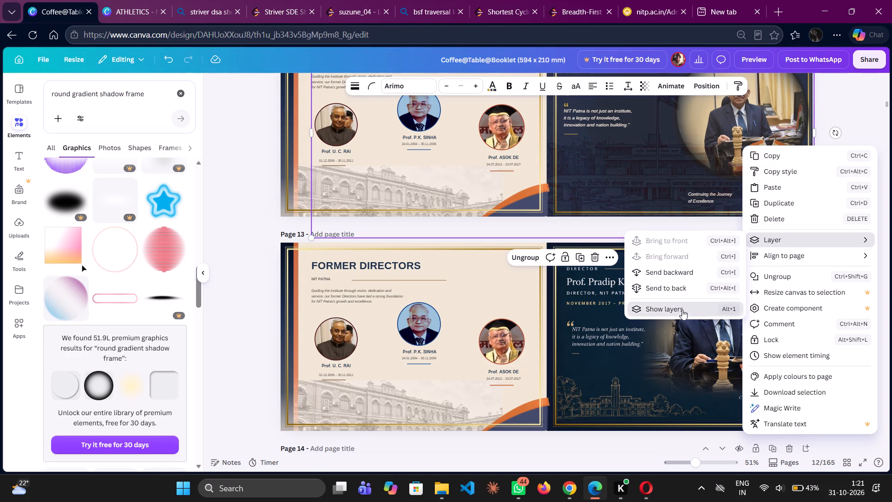
pyautogui.click(126, 258)
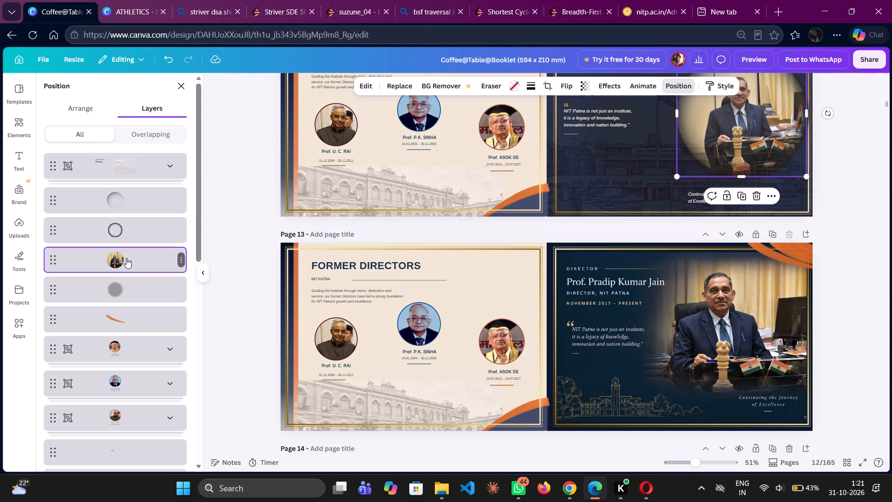
pyautogui.hotkey('ctrl', 'c')
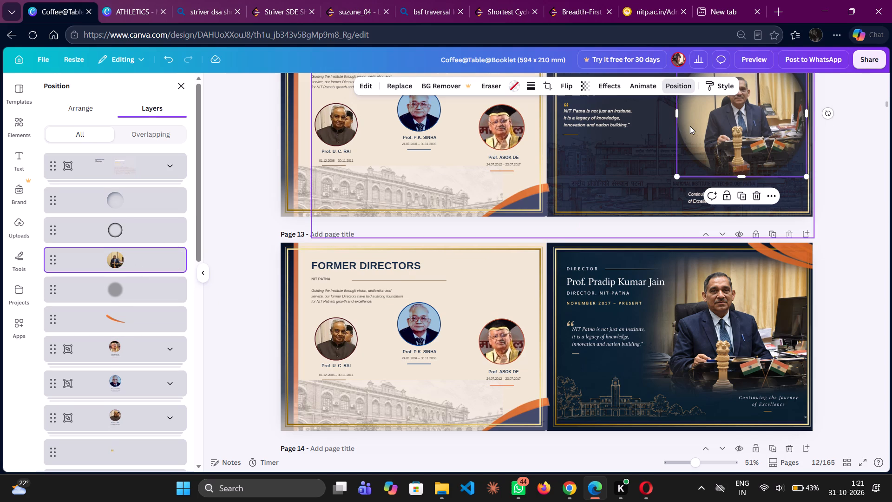
pyautogui.hotkey('ctrl', 'v')
pyautogui.moveTo(690, 126); pyautogui.dragTo(676, 337)
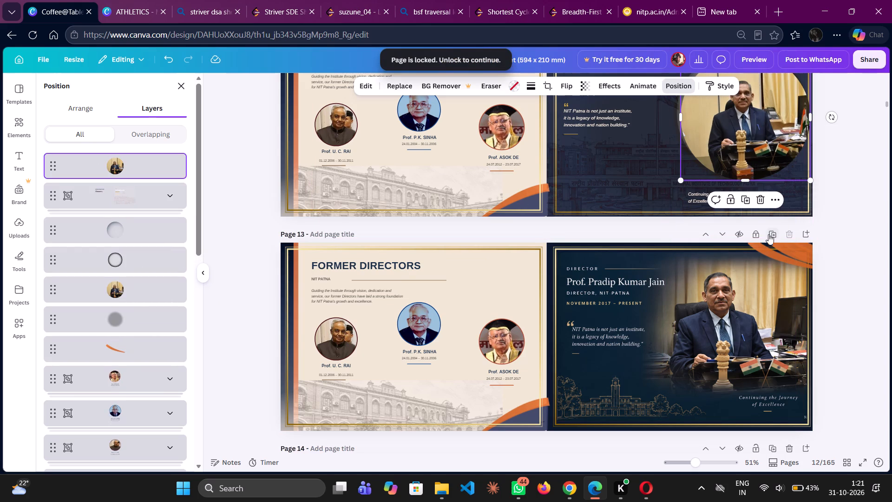
pyautogui.click(754, 234)
pyautogui.moveTo(757, 89); pyautogui.dragTo(735, 296)
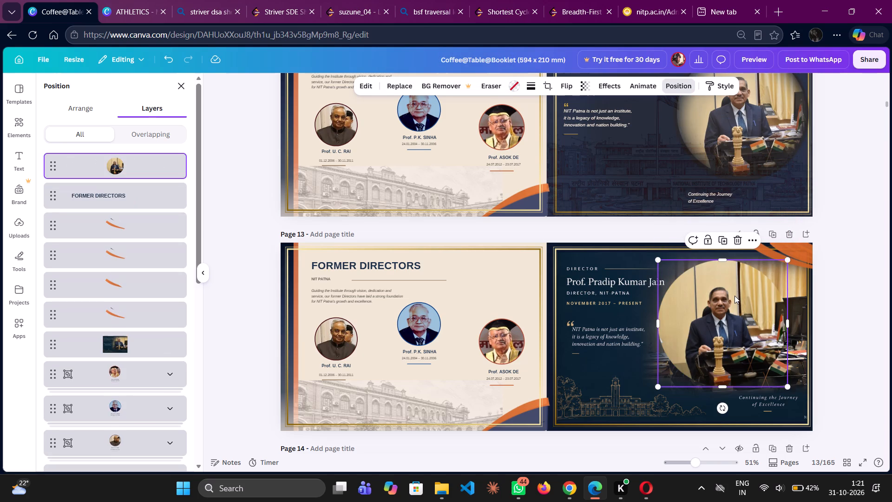
# Lock page 12, the navy Former Directors version with the round portrait.
pyautogui.scroll(1, 735, 296)
pyautogui.scroll(1, 783, 165)
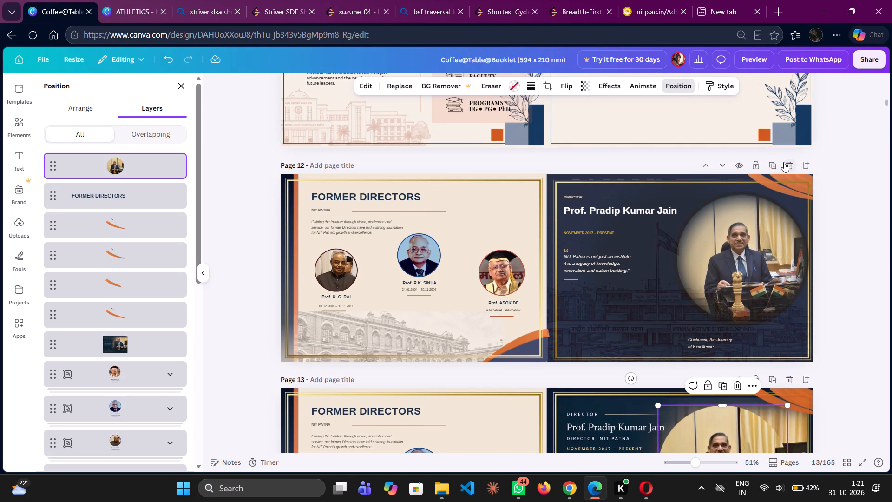
pyautogui.click(759, 166)
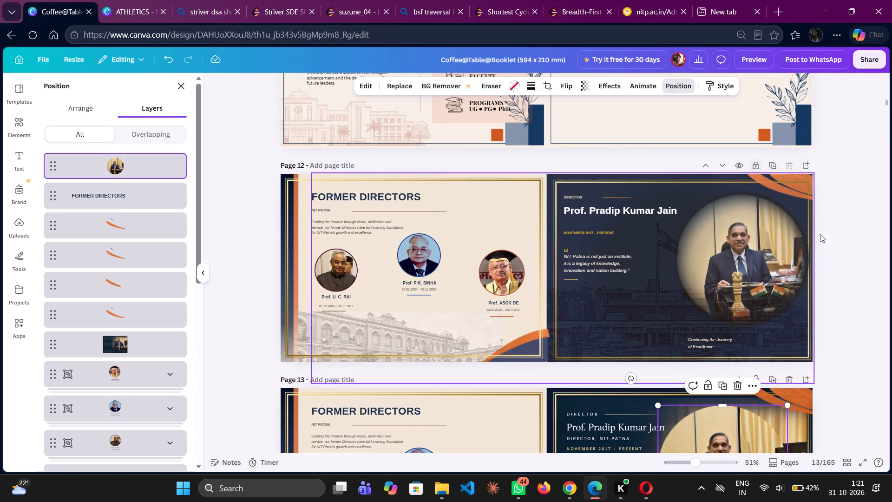
# Widen the pasted portrait on page 13 into an oval and align it over the director's photo inside the gold border.
pyautogui.scroll(-2, 846, 263)
pyautogui.hscroll(-1, 846, 263)
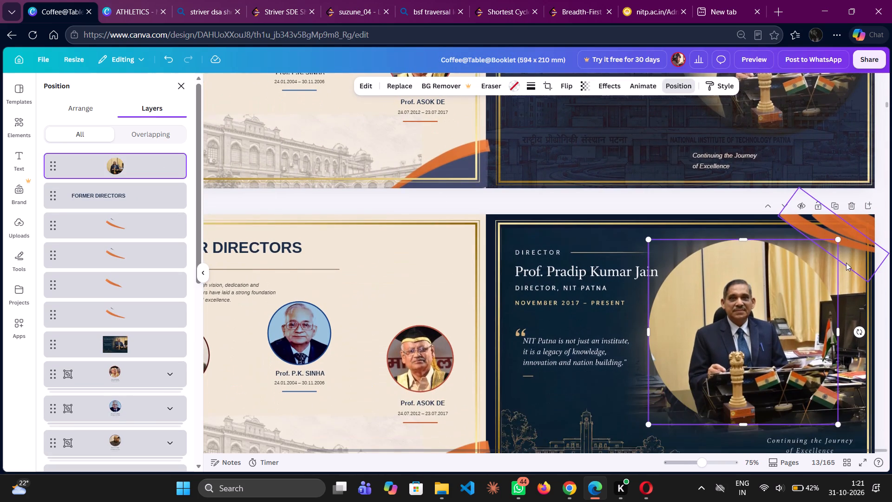
pyautogui.hscroll(-2, 846, 263)
pyautogui.moveTo(785, 366); pyautogui.dragTo(794, 374)
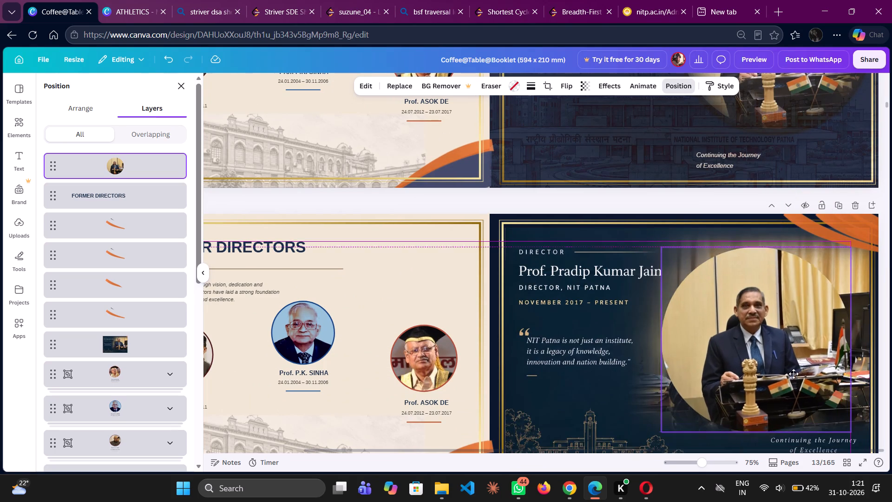
pyautogui.moveTo(794, 374); pyautogui.dragTo(782, 343)
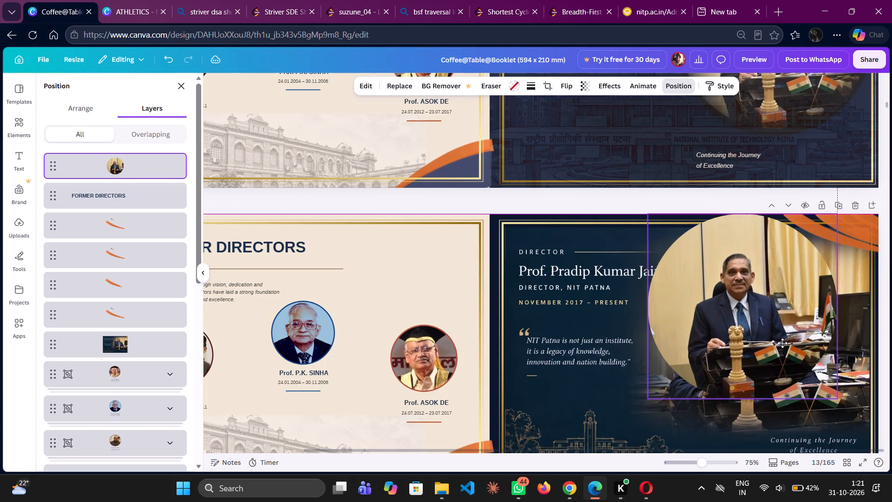
pyautogui.moveTo(782, 343); pyautogui.dragTo(782, 350)
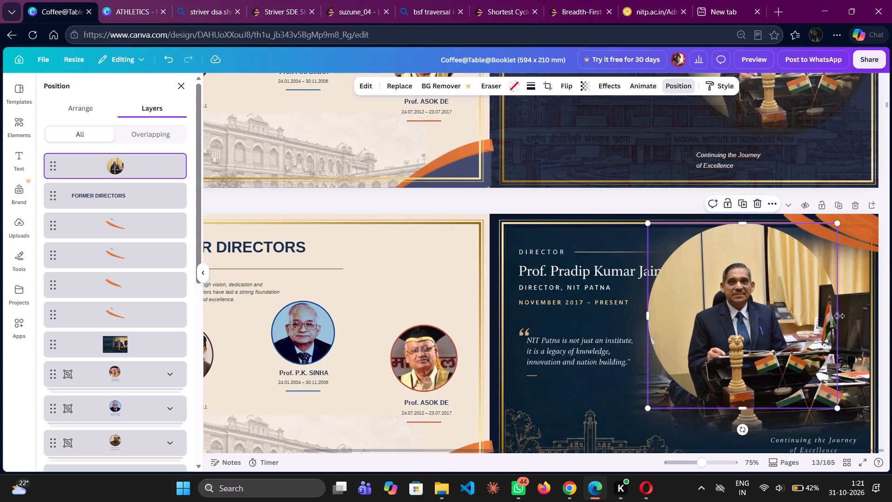
pyautogui.moveTo(838, 316); pyautogui.dragTo(846, 318)
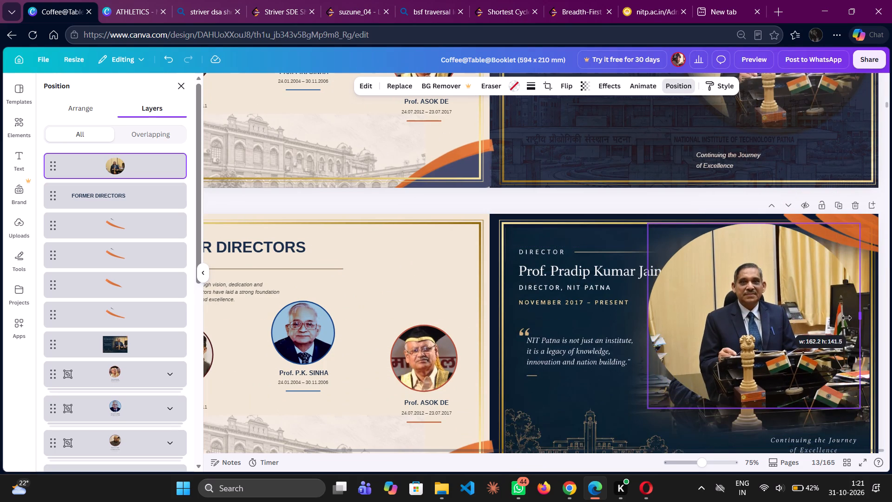
pyautogui.moveTo(847, 319); pyautogui.dragTo(866, 321)
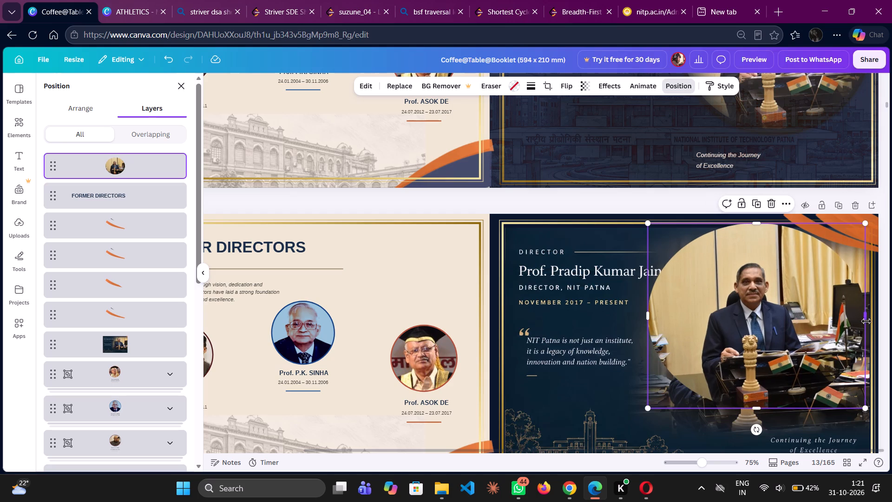
pyautogui.moveTo(792, 319); pyautogui.dragTo(800, 341)
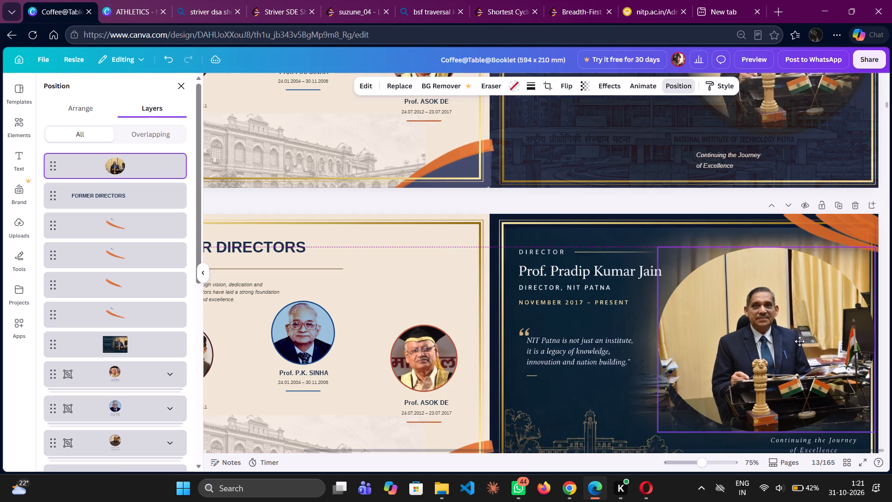
pyautogui.moveTo(800, 341); pyautogui.dragTo(799, 340)
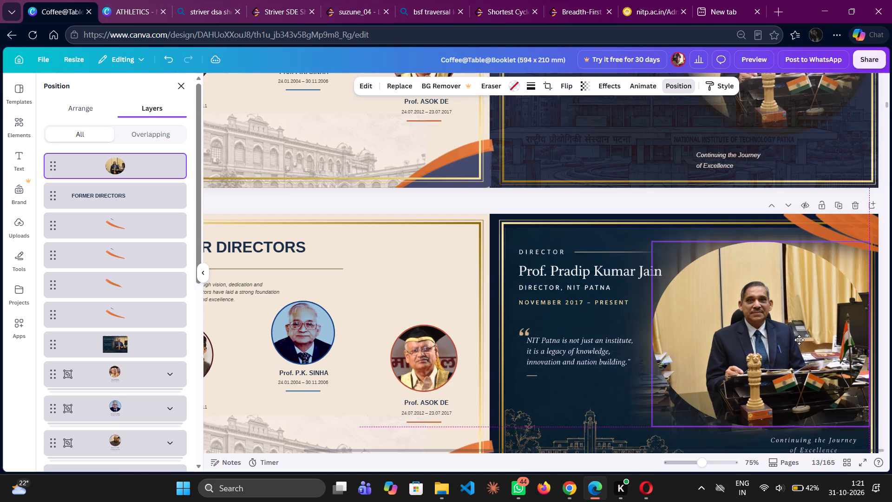
pyautogui.moveTo(799, 340); pyautogui.dragTo(799, 339)
pyautogui.click(867, 427)
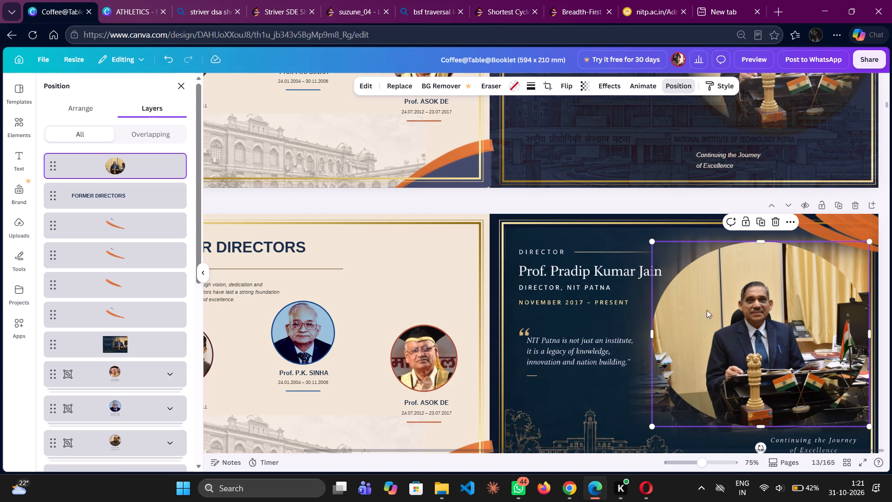
pyautogui.click(630, 393)
pyautogui.scroll(-1, 630, 393)
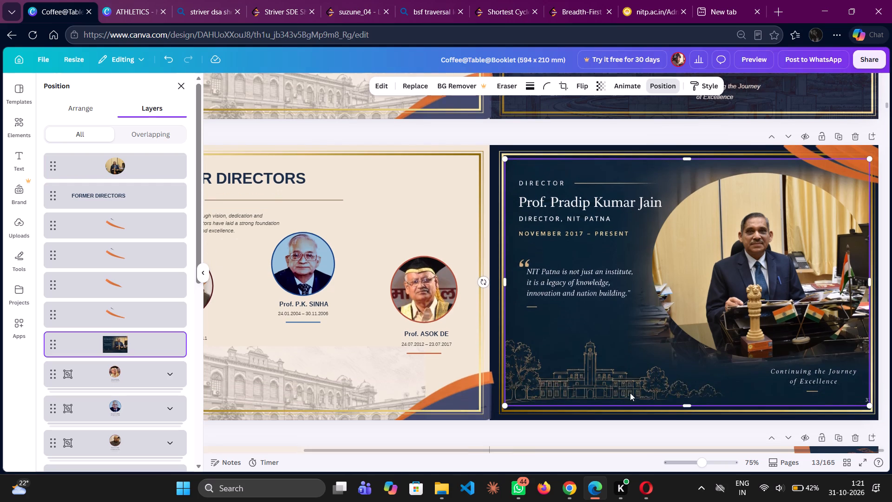
pyautogui.scroll(-1, 630, 393)
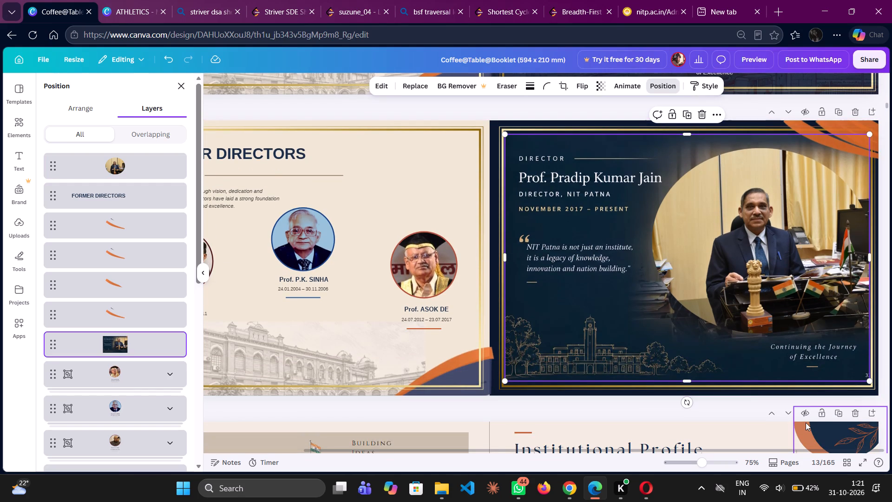
pyautogui.click(834, 311)
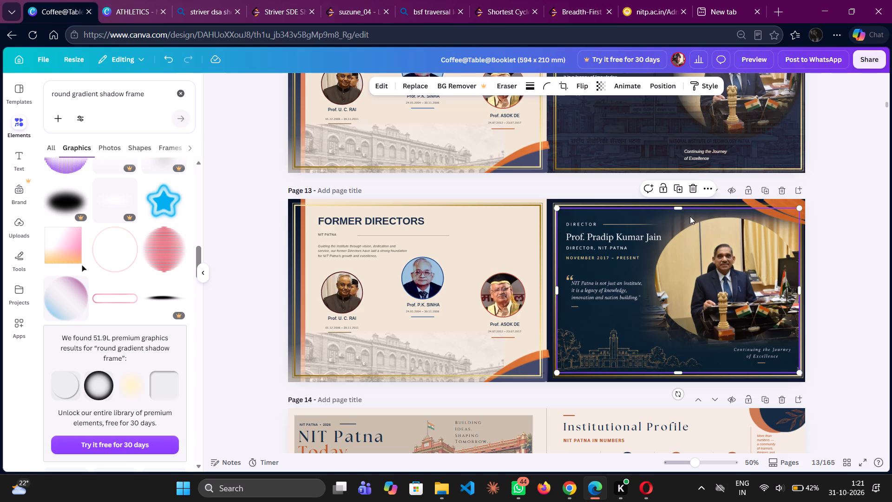
# With page 13's oval director portrait selected, search the elements for "diffuse frame" and show only frames.
pyautogui.click(688, 255)
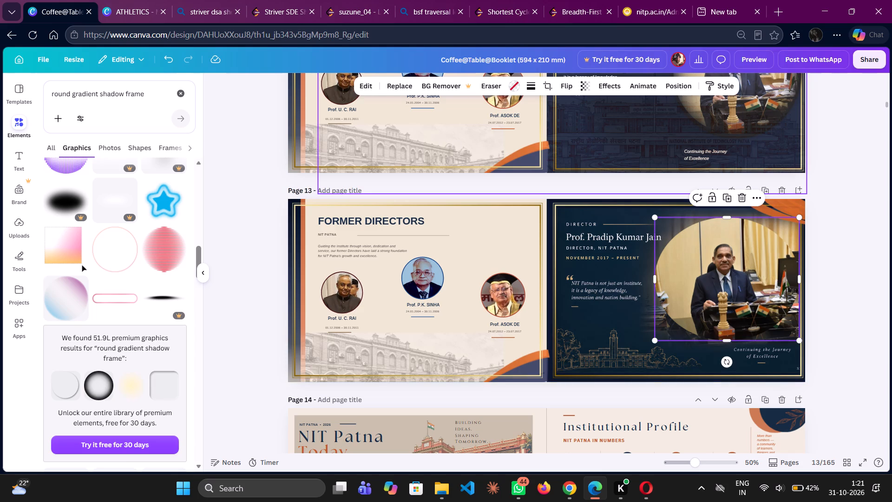
pyautogui.moveTo(125, 96); pyautogui.dragTo(32, 102)
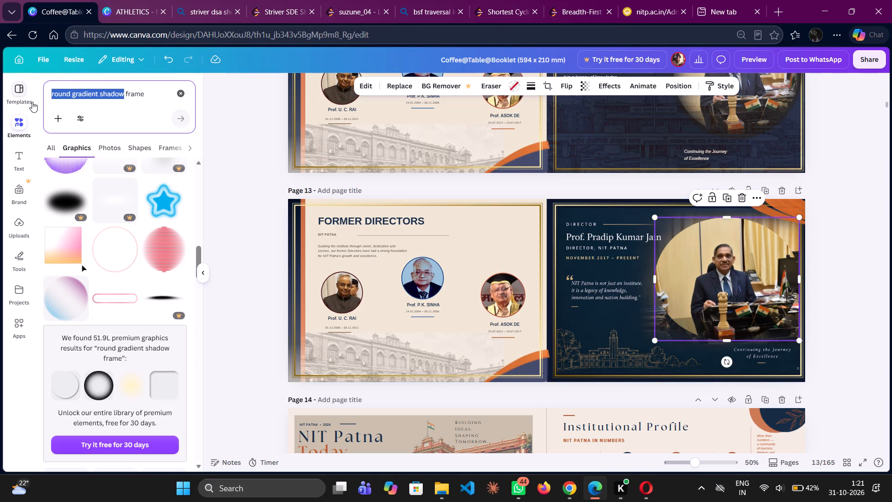
pyautogui.press('d')
pyautogui.write('if')
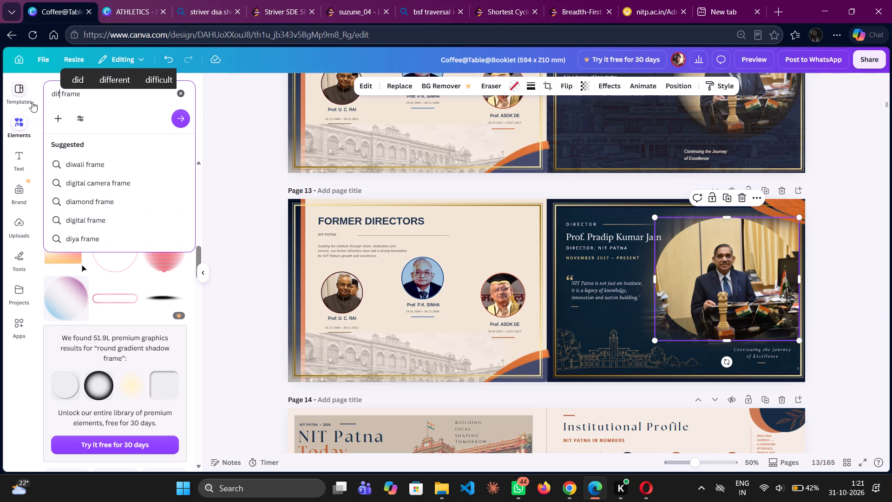
pyautogui.write('fuse')
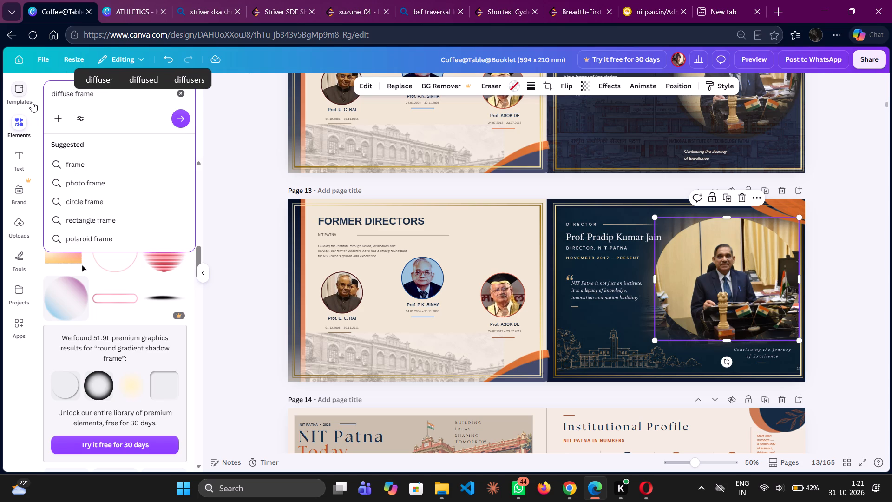
pyautogui.press('Return')
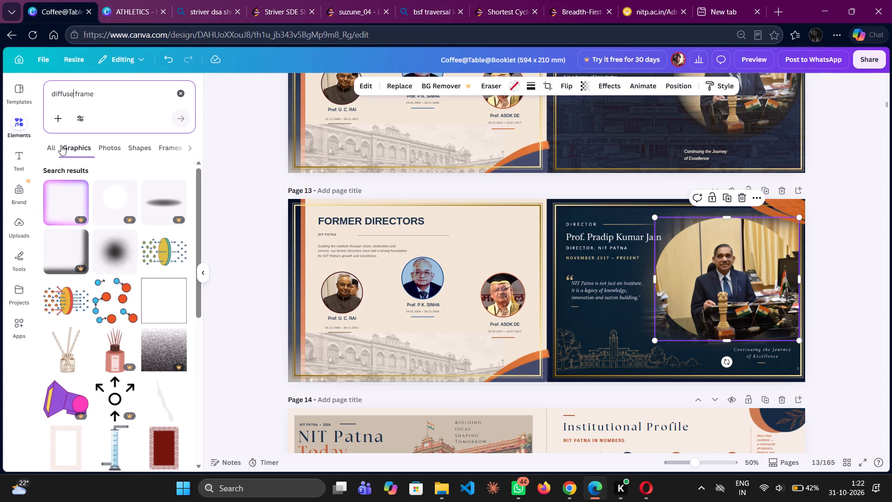
pyautogui.click(164, 145)
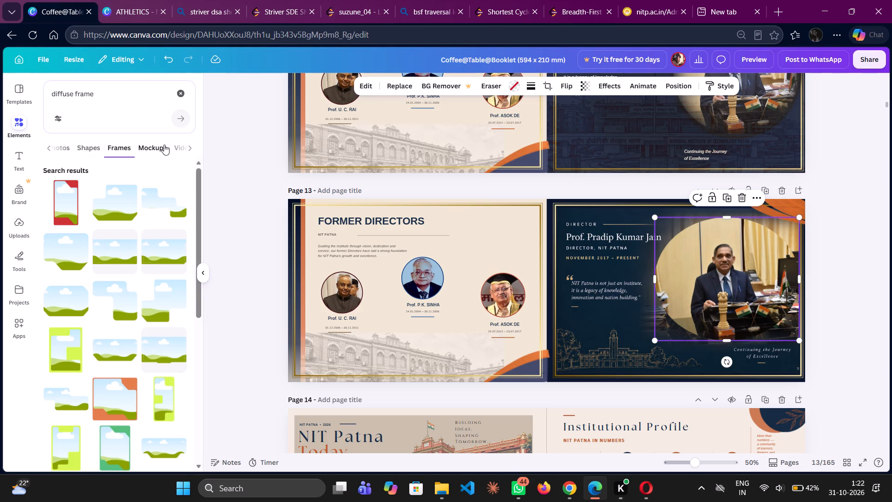
# Browse the "diffuse frame" results for a soft-edged frame suited to page 13's director portrait.
pyautogui.scroll(-6, 139, 269)
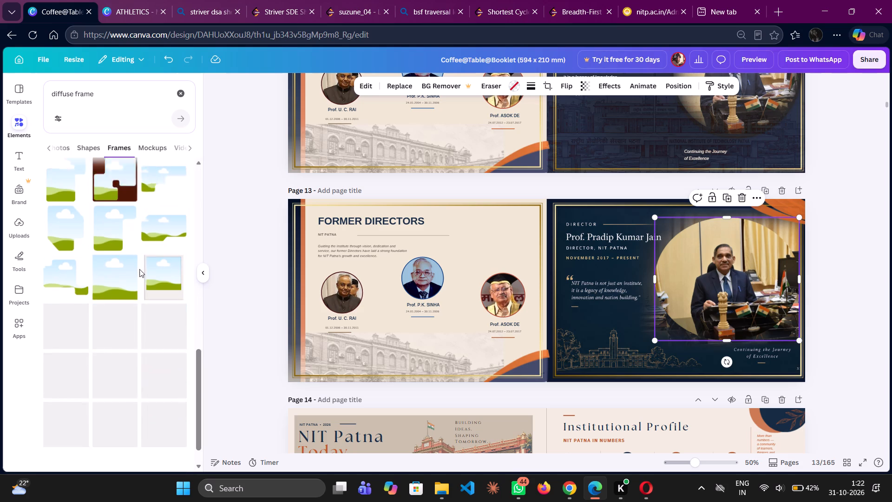
pyautogui.scroll(-5, 139, 269)
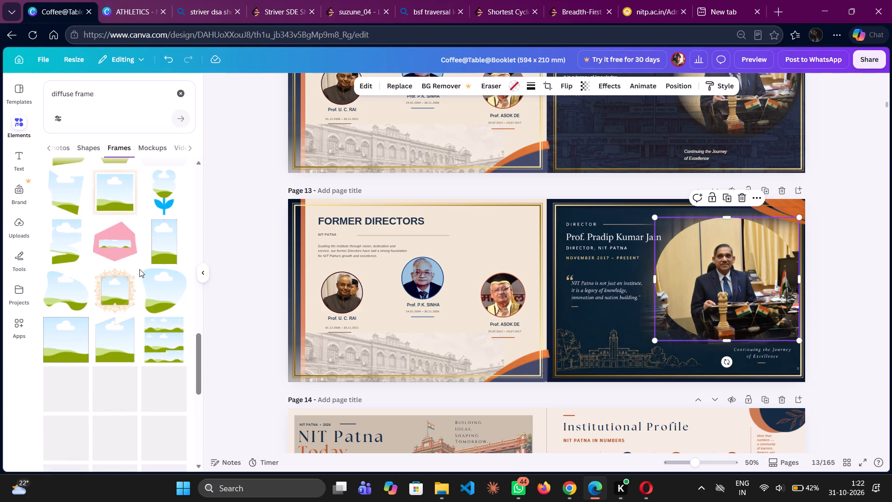
pyautogui.scroll(-3, 139, 269)
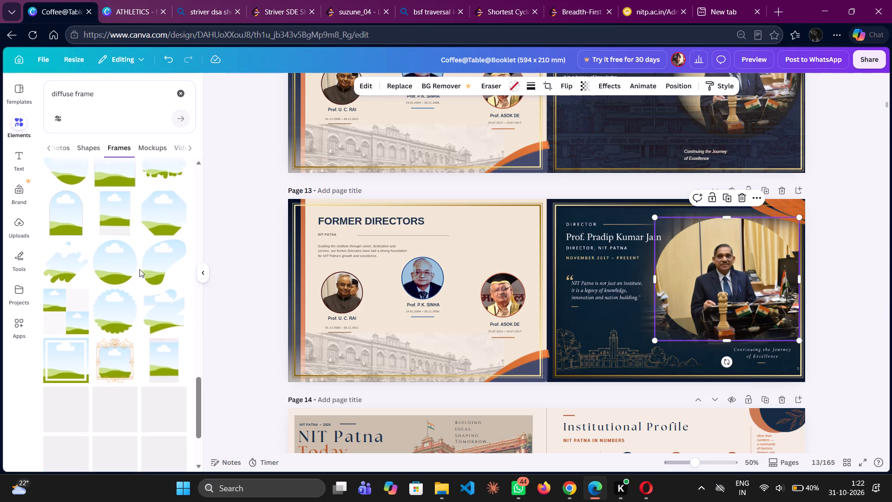
pyautogui.scroll(-3, 139, 269)
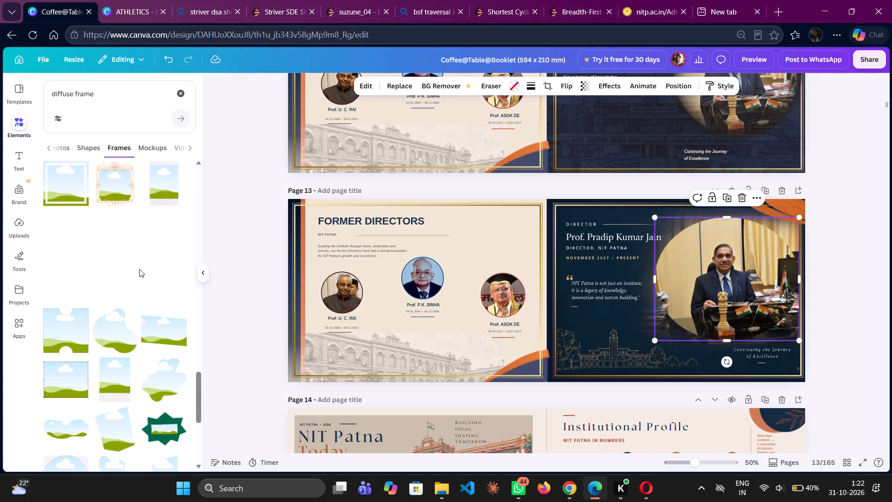
pyautogui.scroll(-7, 139, 269)
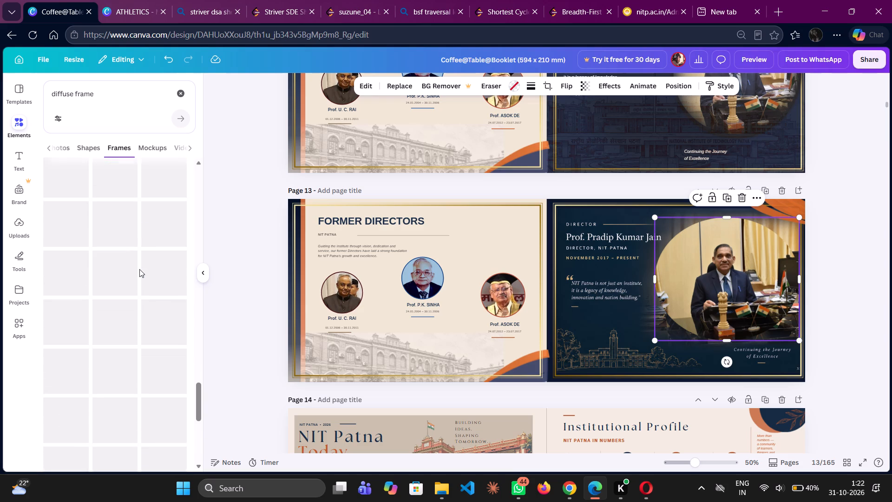
pyautogui.scroll(-1, 139, 269)
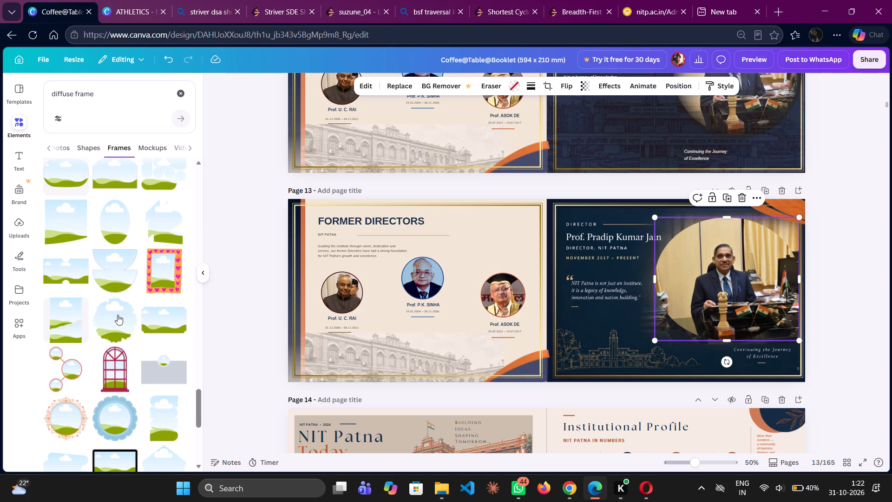
pyautogui.scroll(-7, 118, 315)
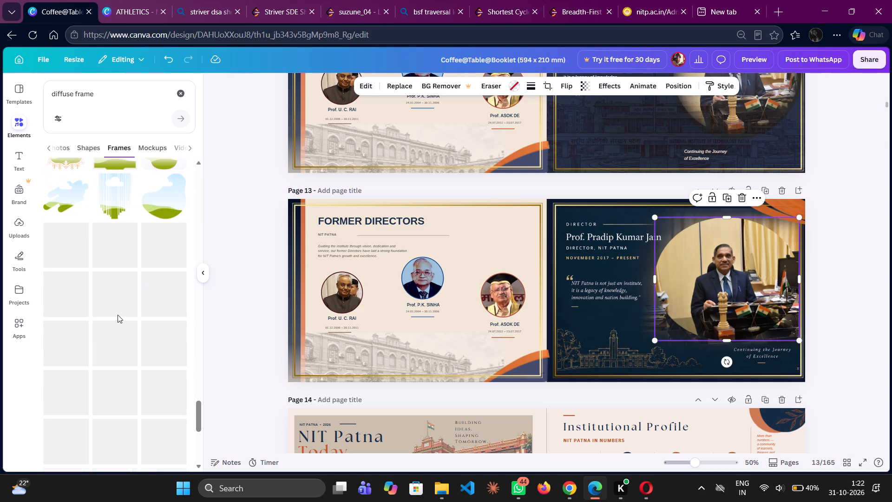
pyautogui.scroll(-3, 118, 315)
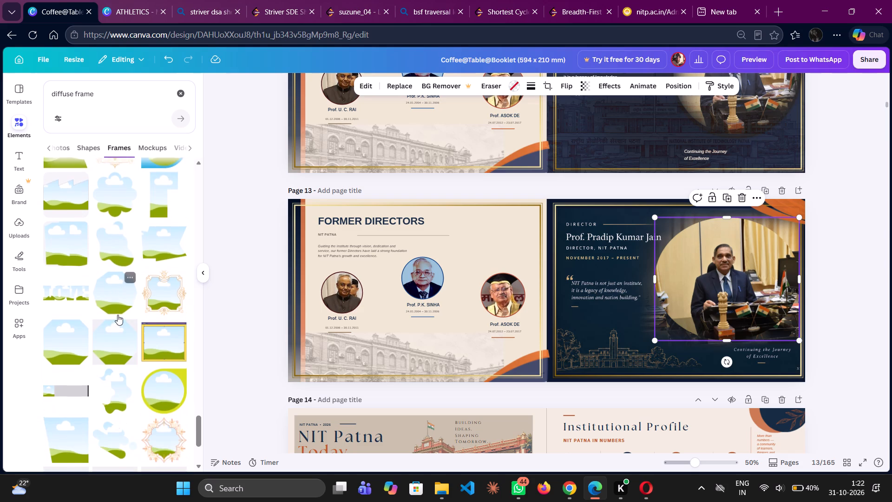
pyautogui.scroll(-4, 118, 315)
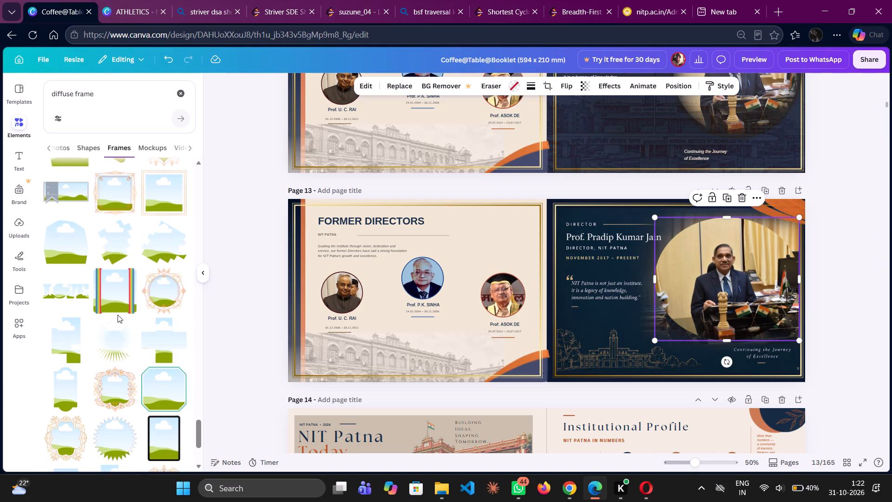
pyautogui.scroll(-5, 118, 315)
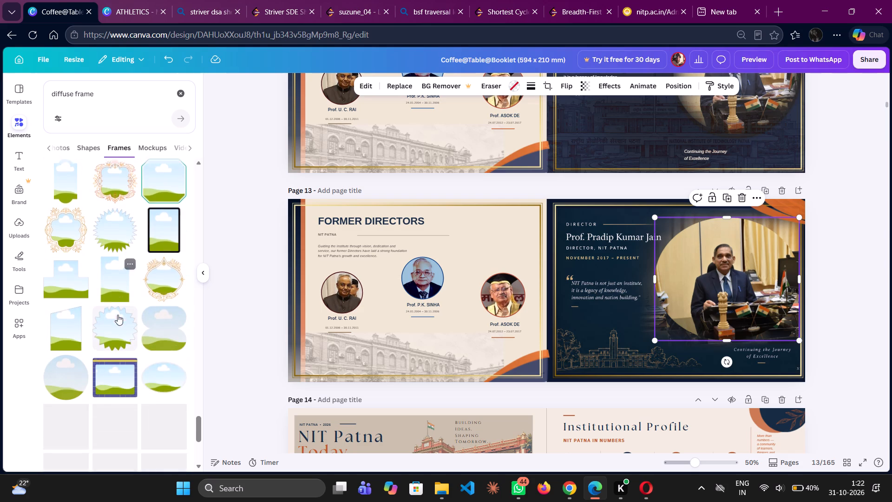
pyautogui.scroll(-3, 118, 315)
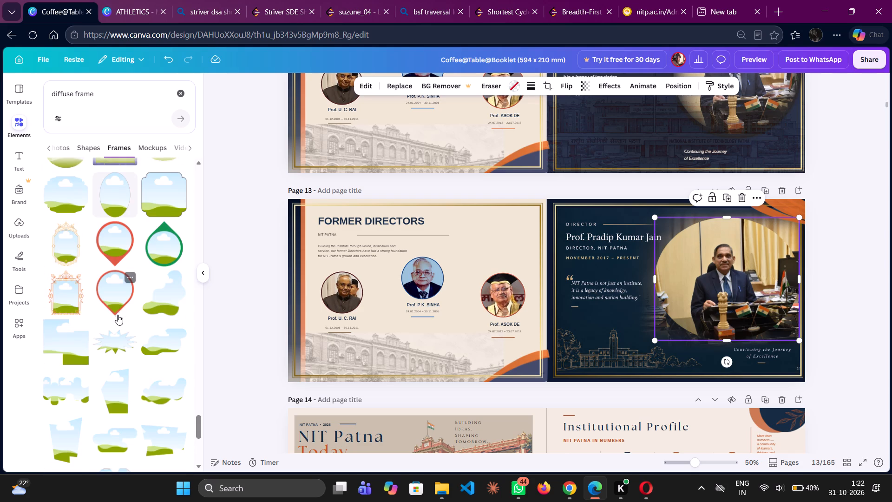
pyautogui.scroll(-4, 118, 315)
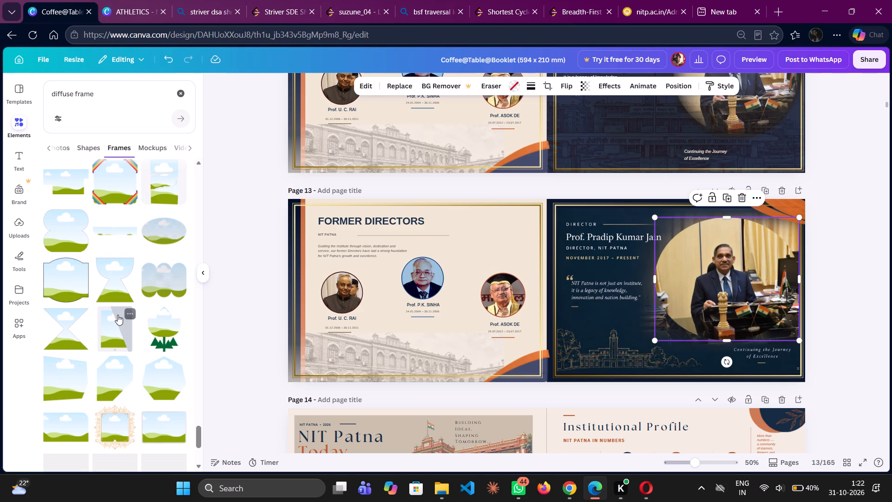
pyautogui.scroll(-7, 118, 315)
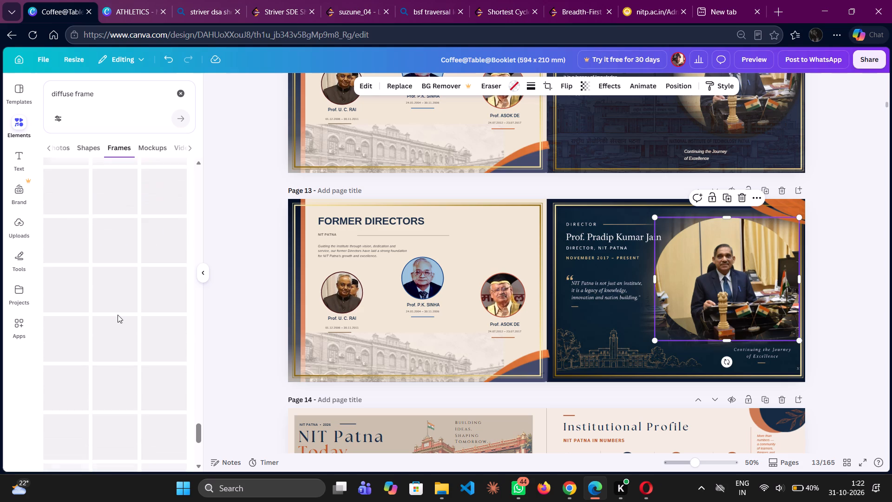
pyautogui.scroll(-1, 118, 315)
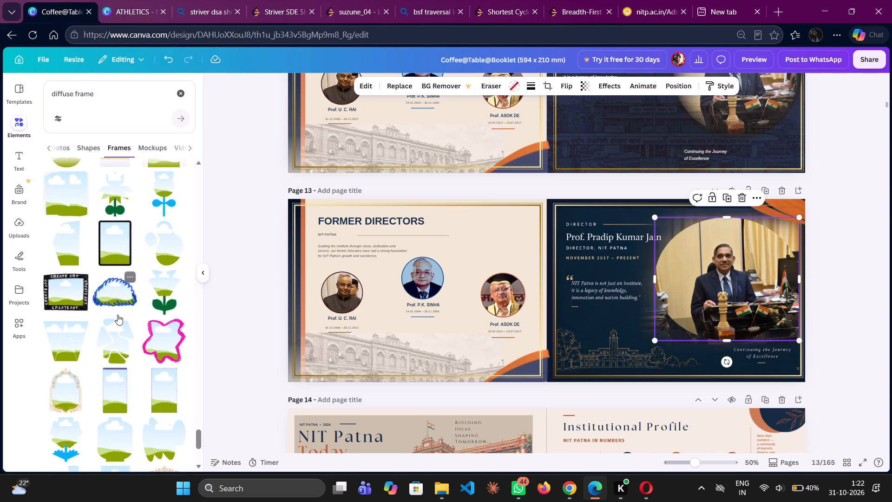
pyautogui.scroll(-3, 118, 315)
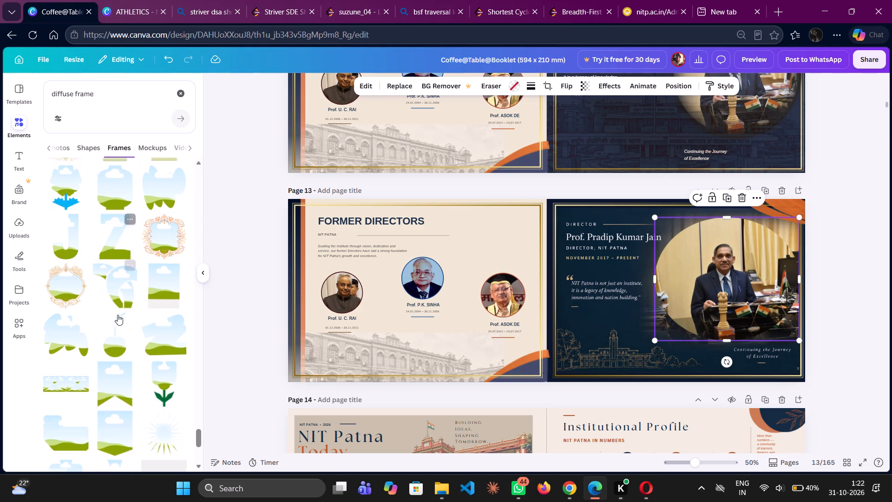
pyautogui.scroll(-4, 118, 315)
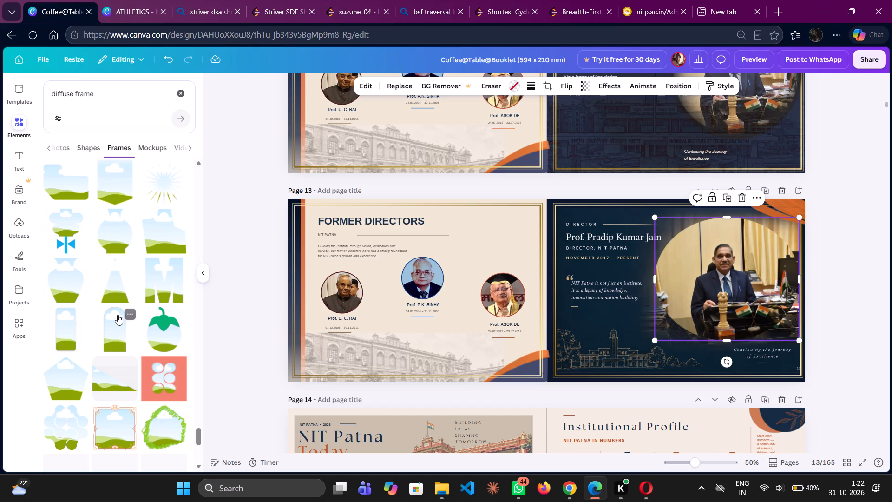
pyautogui.scroll(-3, 118, 315)
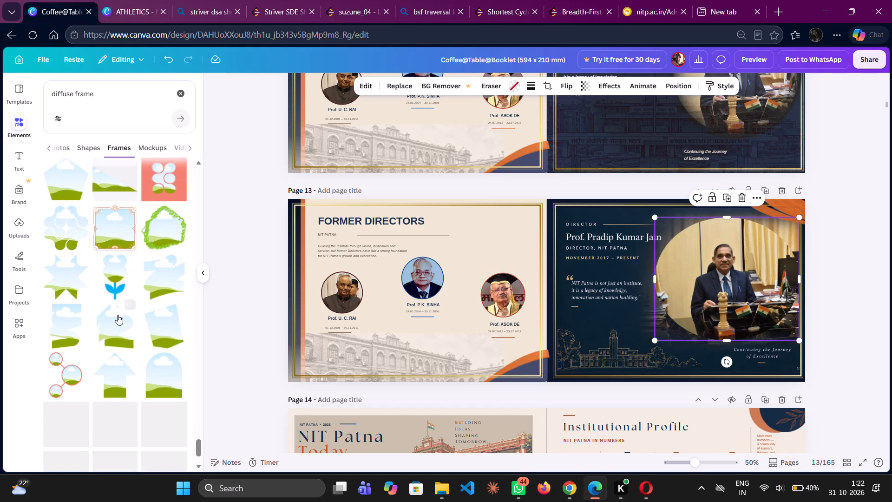
pyautogui.scroll(-8, 118, 315)
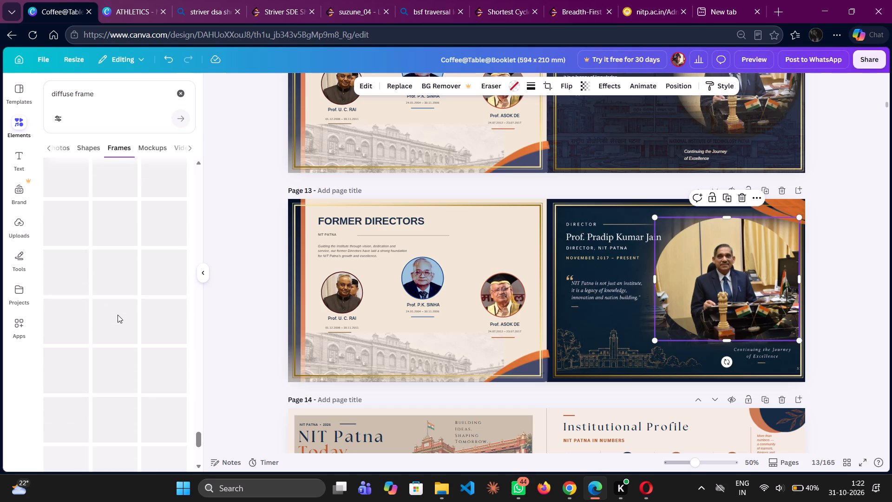
# Compare the director sides of pages 12 and 13, and review the About NIT Patna spread on page 11.
pyautogui.click(847, 300)
pyautogui.scroll(1, 847, 300)
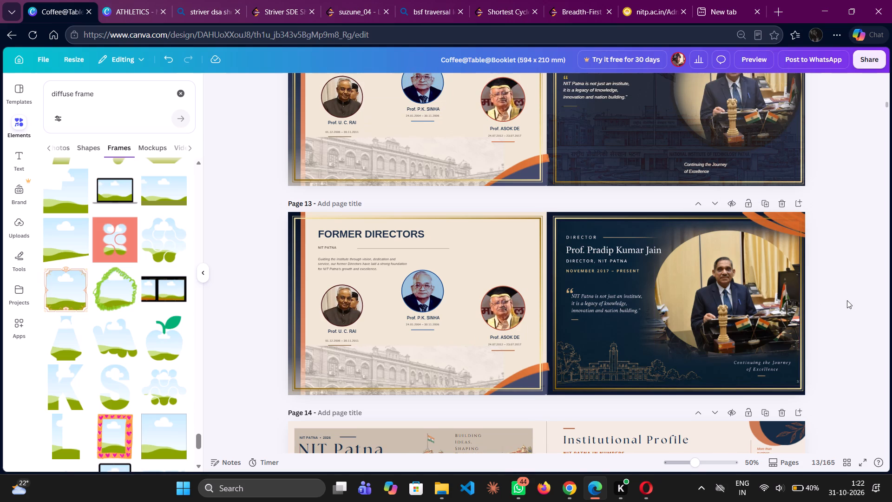
pyautogui.scroll(3, 847, 300)
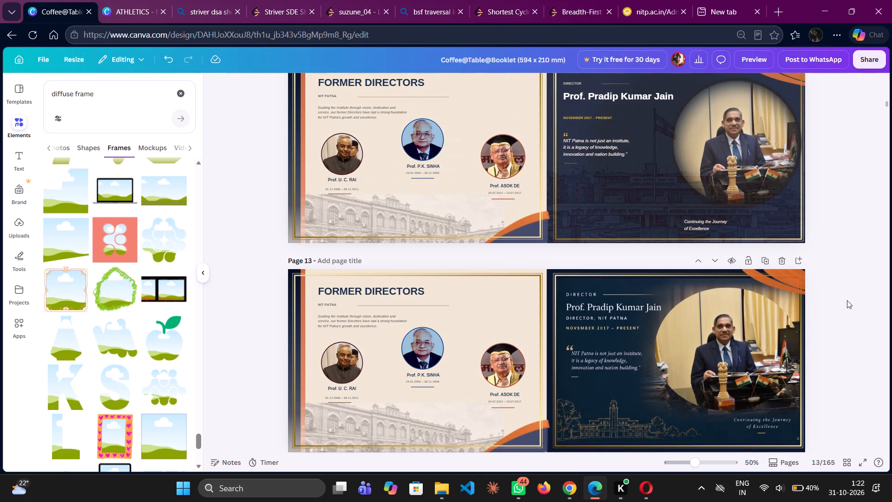
pyautogui.scroll(1, 847, 300)
pyautogui.click(602, 101)
pyautogui.scroll(1, 602, 101)
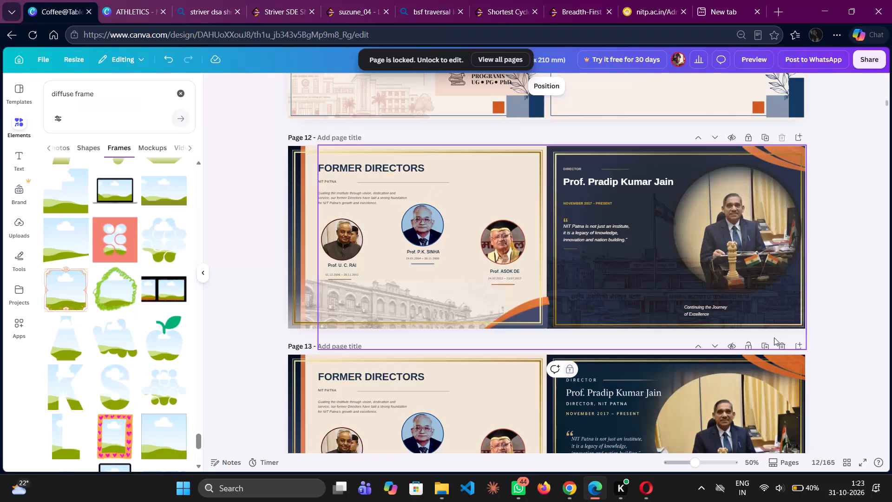
pyautogui.click(889, 379)
pyautogui.scroll(-1, 889, 379)
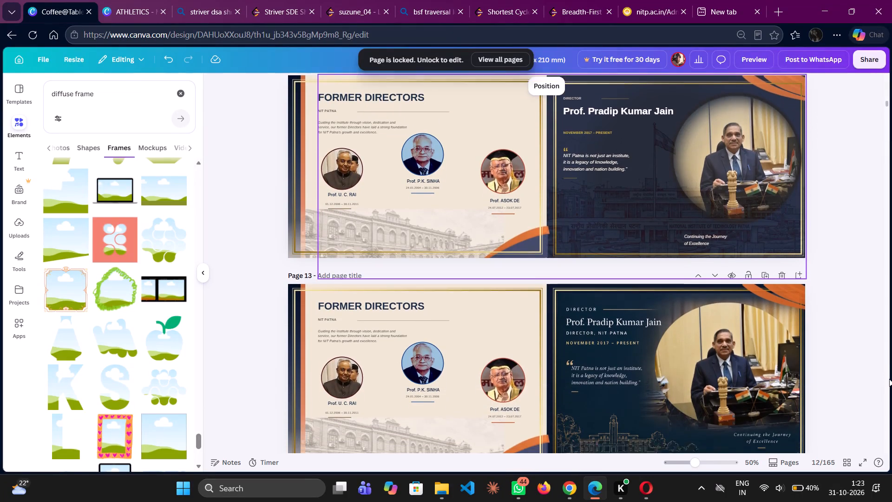
pyautogui.scroll(-2, 889, 379)
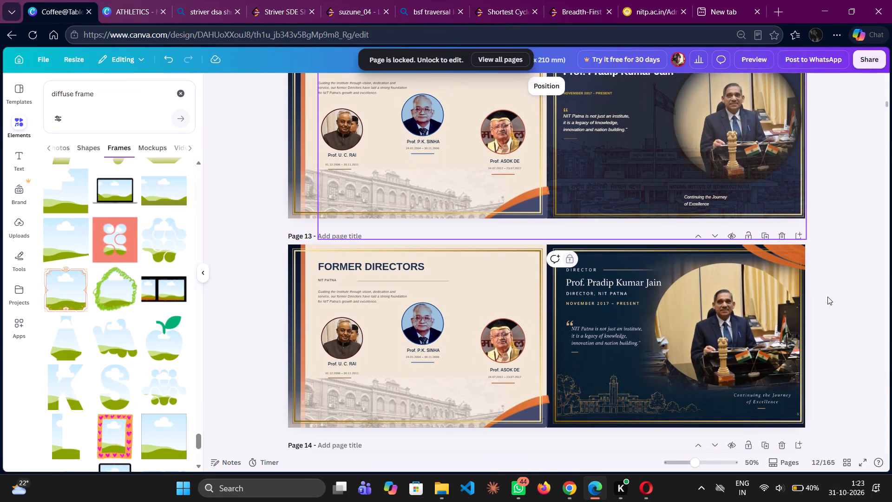
pyautogui.click(827, 297)
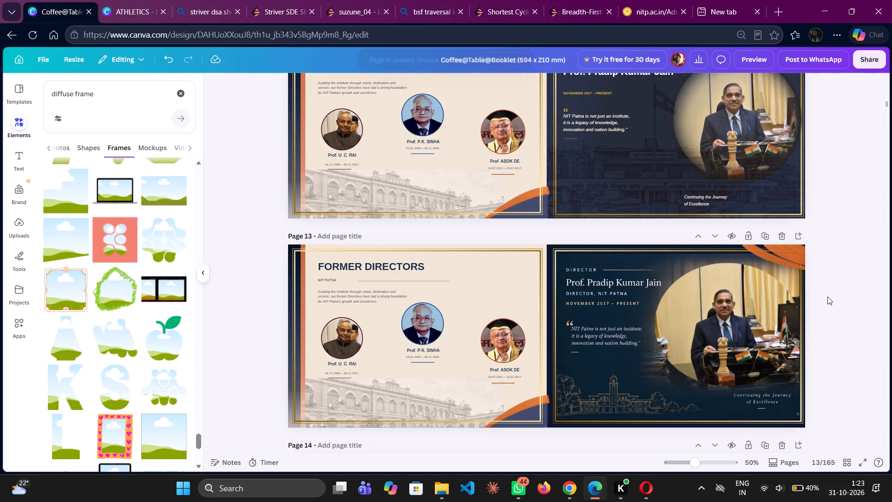
pyautogui.scroll(6, 827, 297)
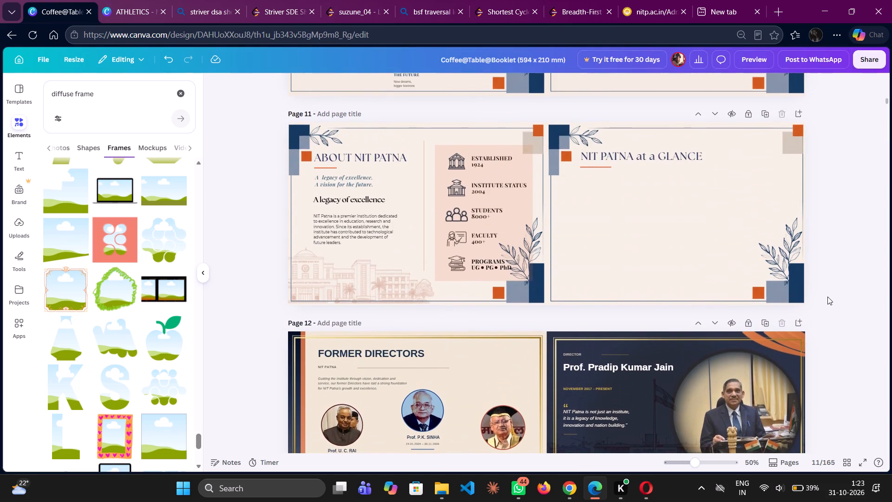
pyautogui.scroll(1, 827, 297)
pyautogui.scroll(-2, 735, 296)
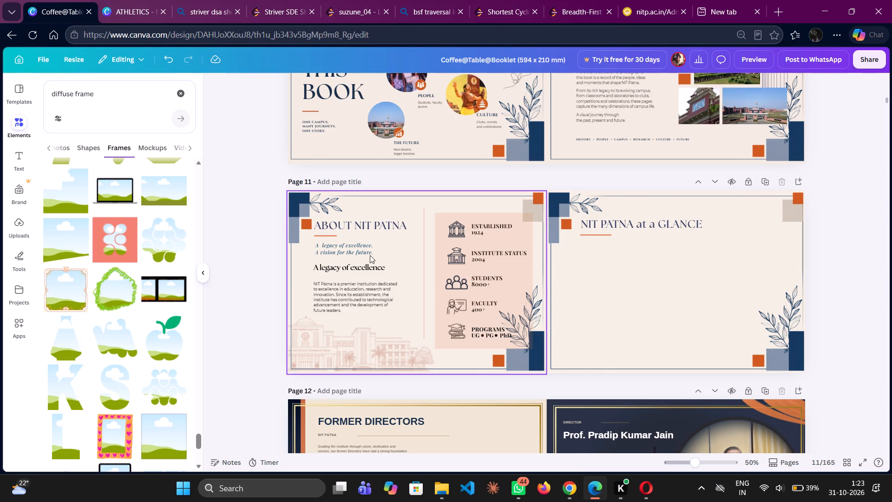
pyautogui.scroll(-1, 483, 350)
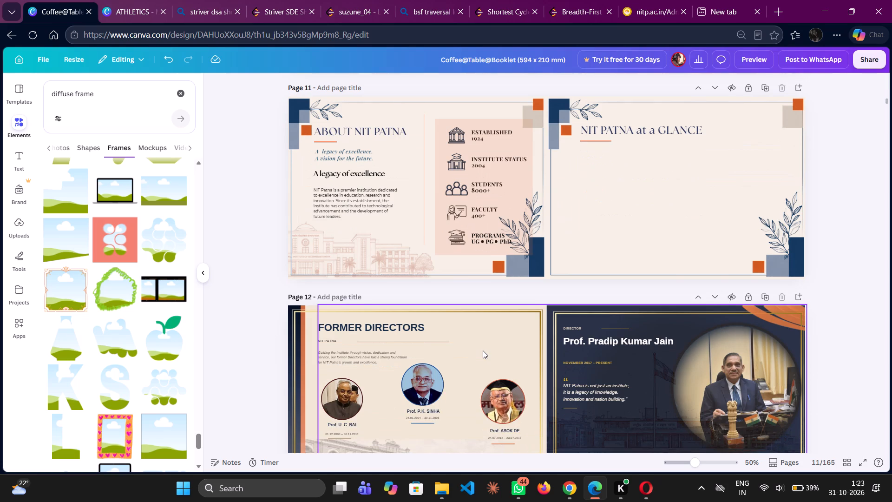
pyautogui.scroll(-1, 483, 350)
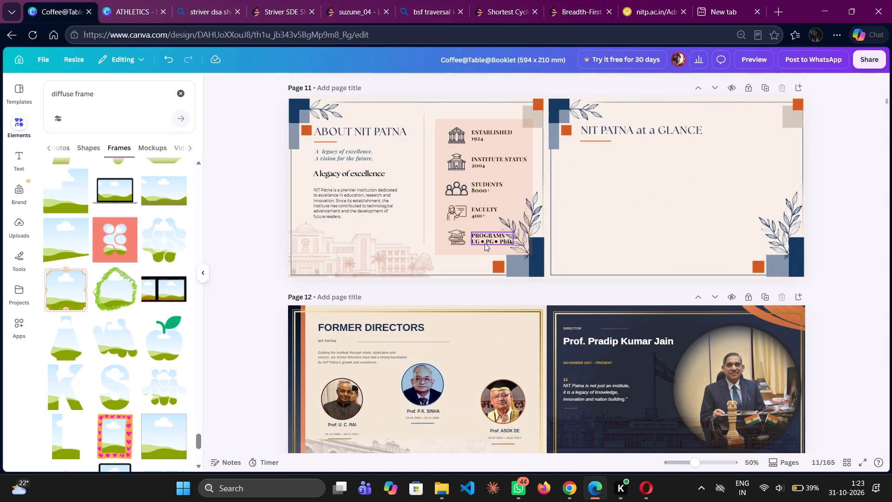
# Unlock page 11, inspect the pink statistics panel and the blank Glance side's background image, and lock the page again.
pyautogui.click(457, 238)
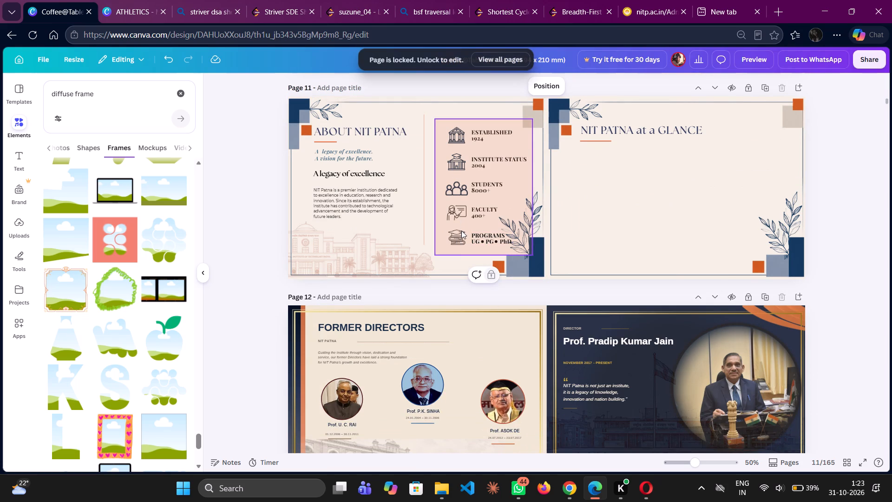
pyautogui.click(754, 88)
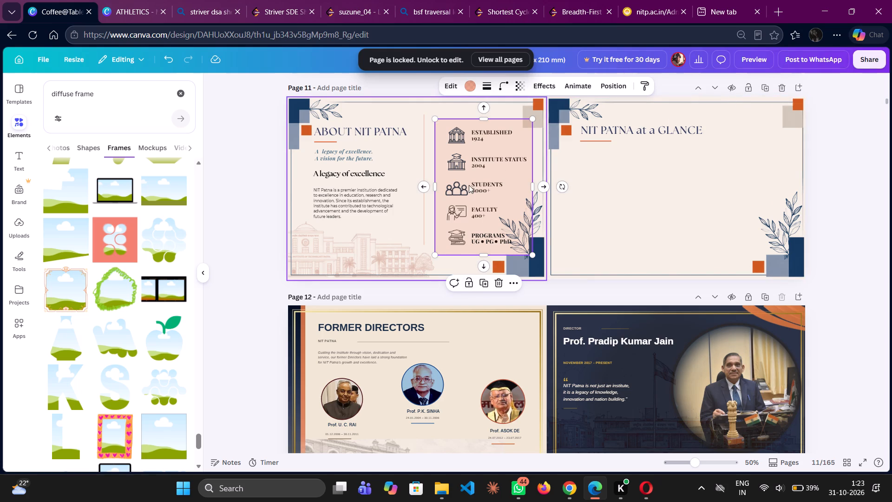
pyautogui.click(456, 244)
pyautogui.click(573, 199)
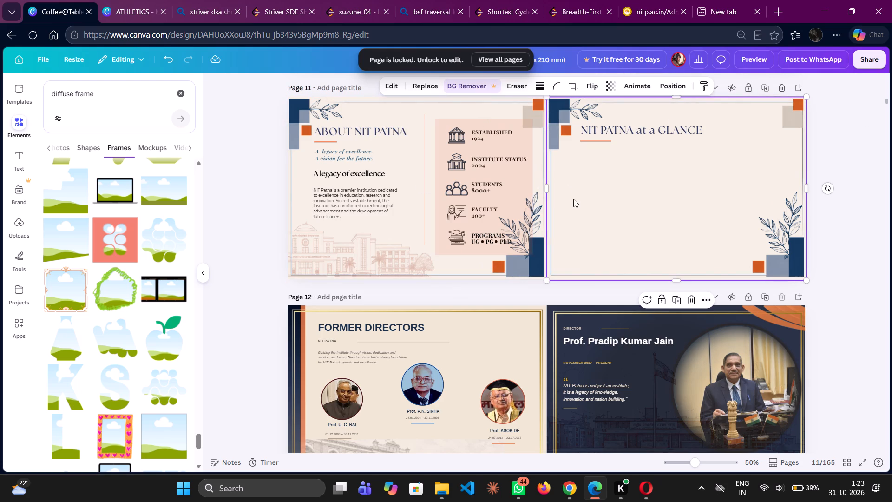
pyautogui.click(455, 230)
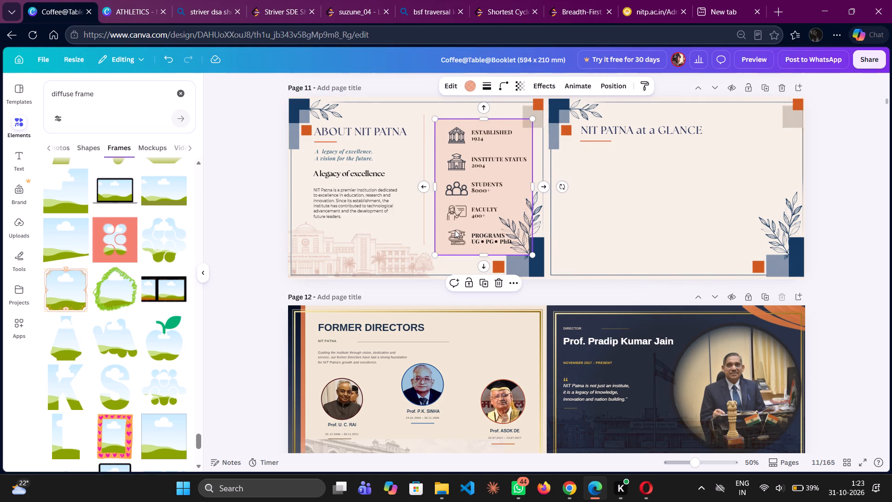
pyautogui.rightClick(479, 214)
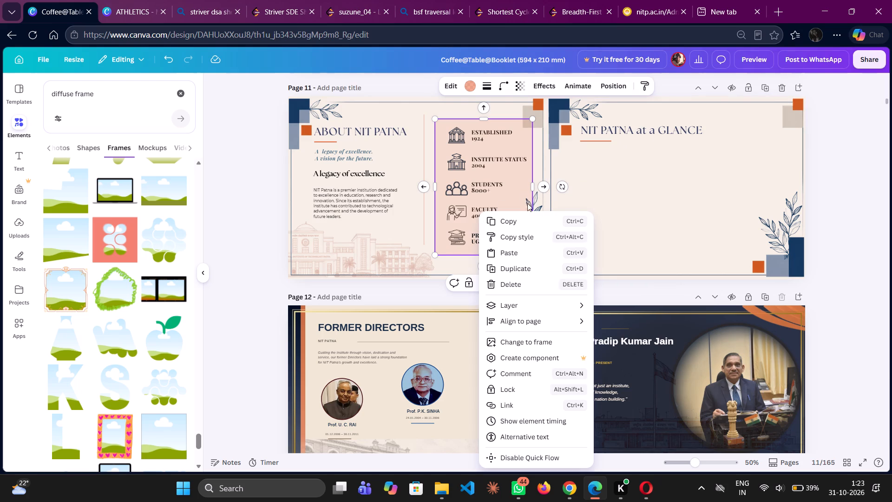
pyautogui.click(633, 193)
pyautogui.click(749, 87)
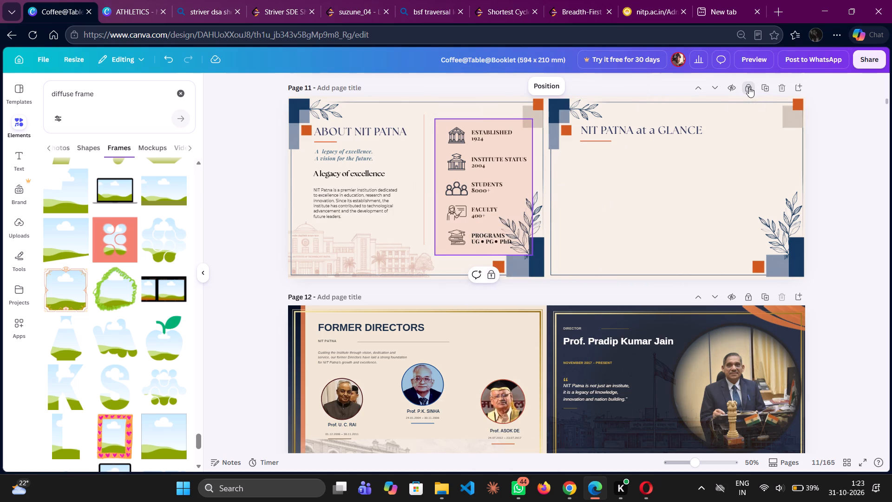
# Lock page 13, the second Former Directors spread.
pyautogui.scroll(-2, 737, 271)
pyautogui.scroll(-1, 732, 326)
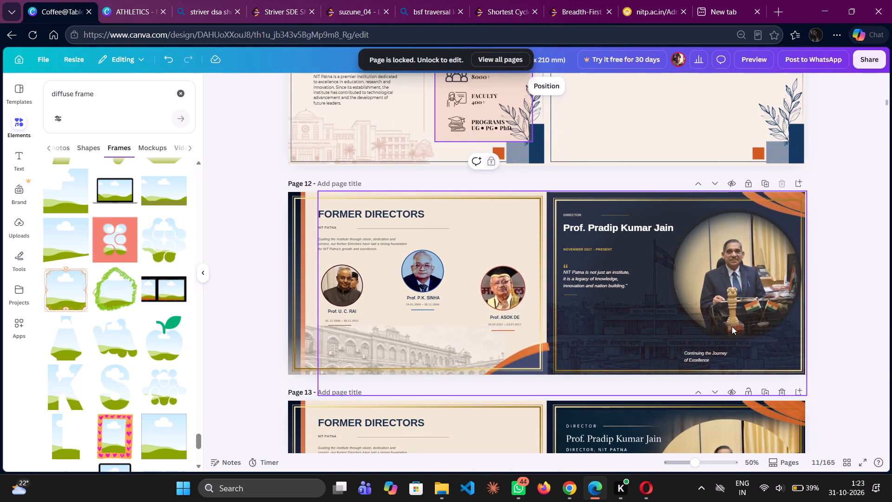
pyautogui.scroll(-1, 732, 326)
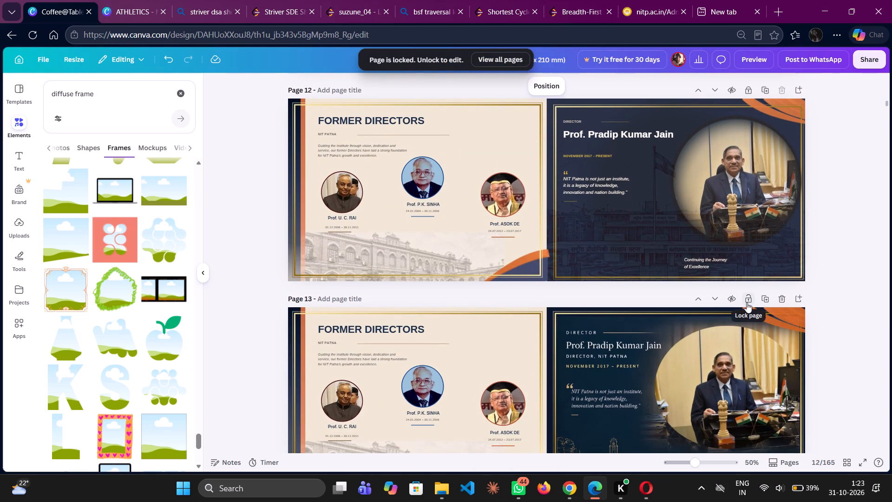
pyautogui.click(747, 303)
# Review the NIT Patna Today, Institutional Profile and NIRF Rankings spreads on pages 14 to 16.
pyautogui.scroll(-4, 764, 346)
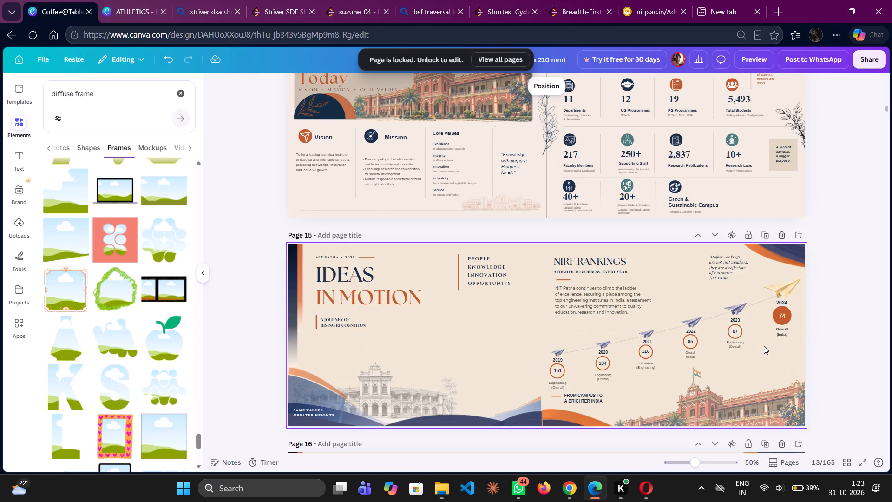
pyautogui.scroll(2, 719, 333)
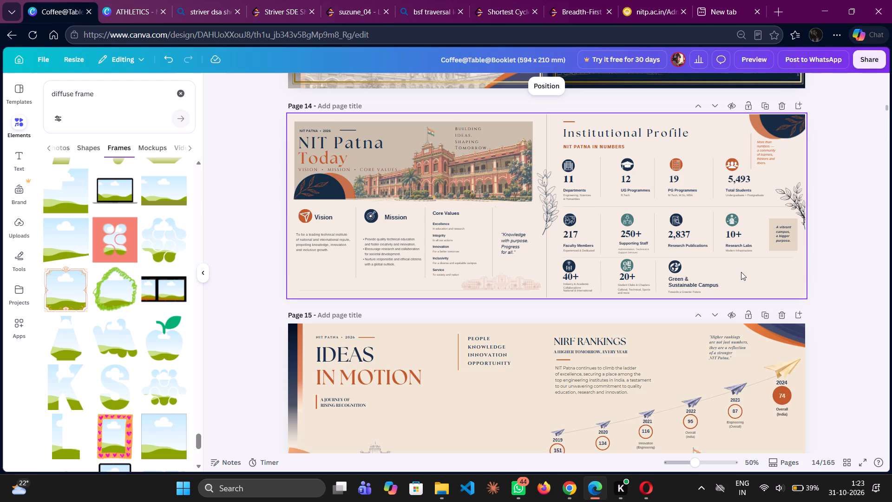
pyautogui.scroll(-3, 741, 272)
pyautogui.scroll(3, 741, 272)
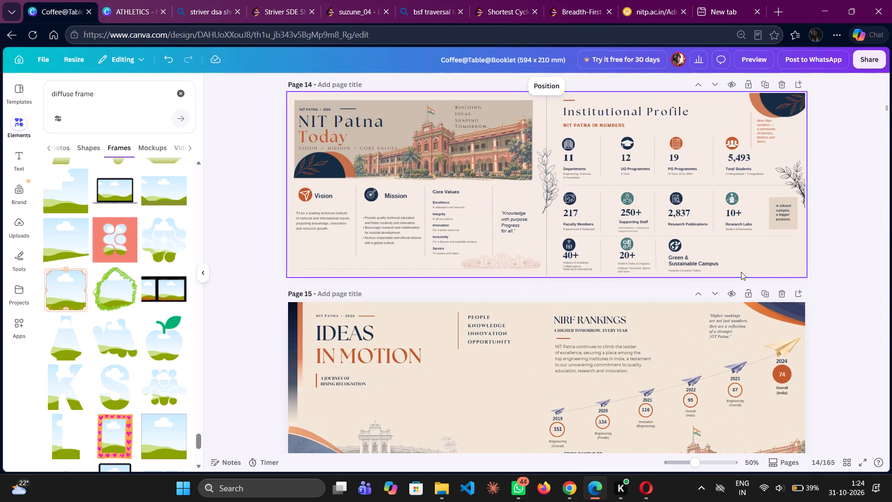
pyautogui.scroll(-2, 741, 272)
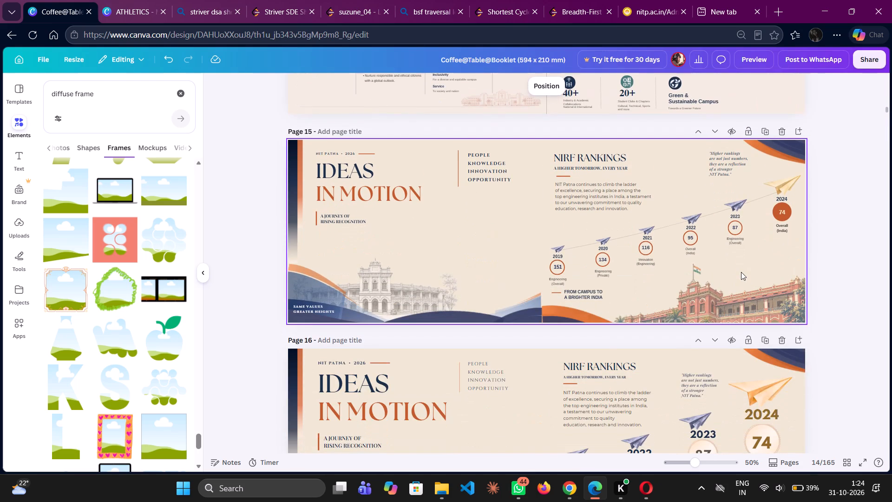
pyautogui.scroll(-6, 741, 272)
# Shrink the red-brick campus photo on page 17's Ideas in Motion side and trim its lower edge above the slogan band.
pyautogui.click(526, 286)
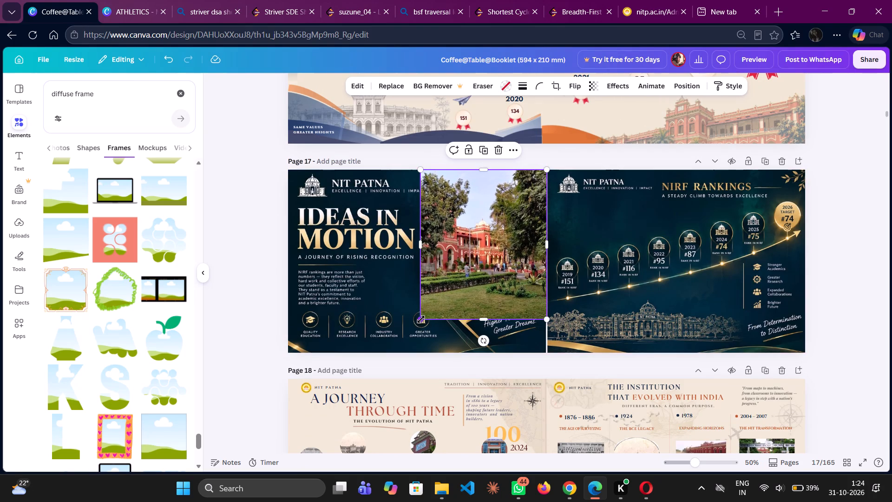
pyautogui.moveTo(421, 318); pyautogui.dragTo(422, 305)
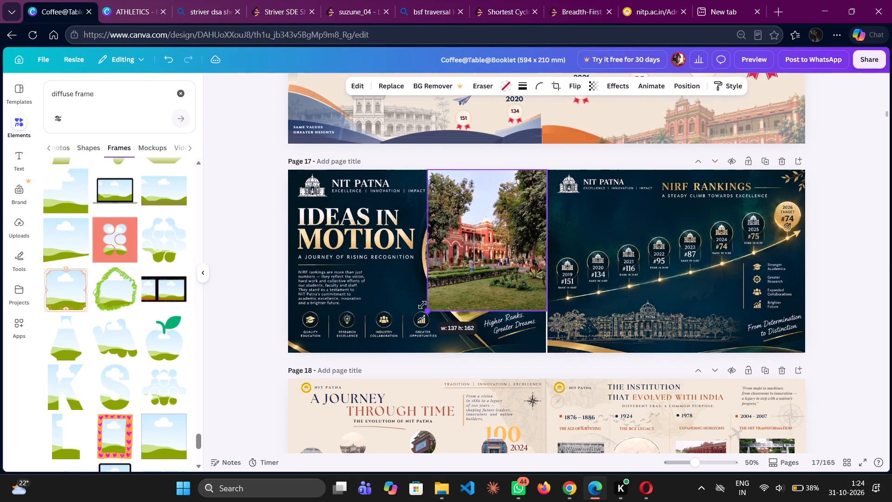
pyautogui.moveTo(422, 305); pyautogui.dragTo(419, 306)
pyautogui.click(483, 309)
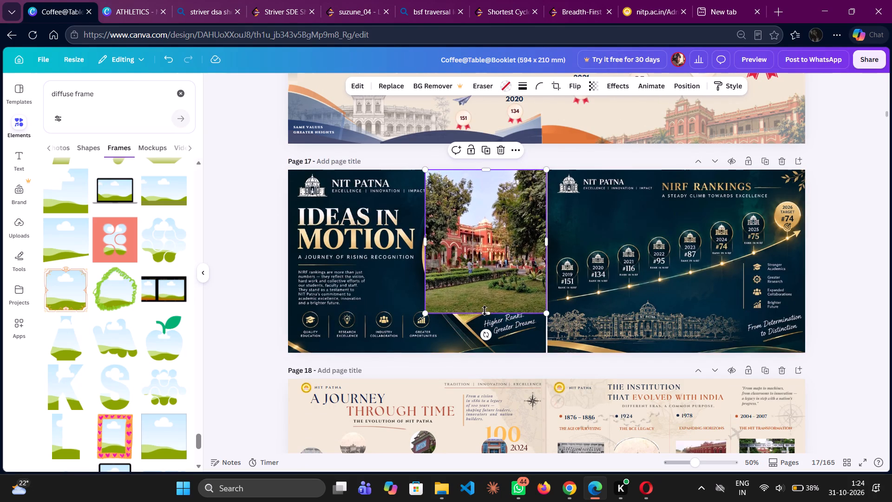
pyautogui.click(485, 310)
pyautogui.moveTo(485, 311); pyautogui.dragTo(483, 304)
# Move the campus photo onto page 17's NIRF Rankings side, clear of the background's illustrated building.
pyautogui.click(478, 268)
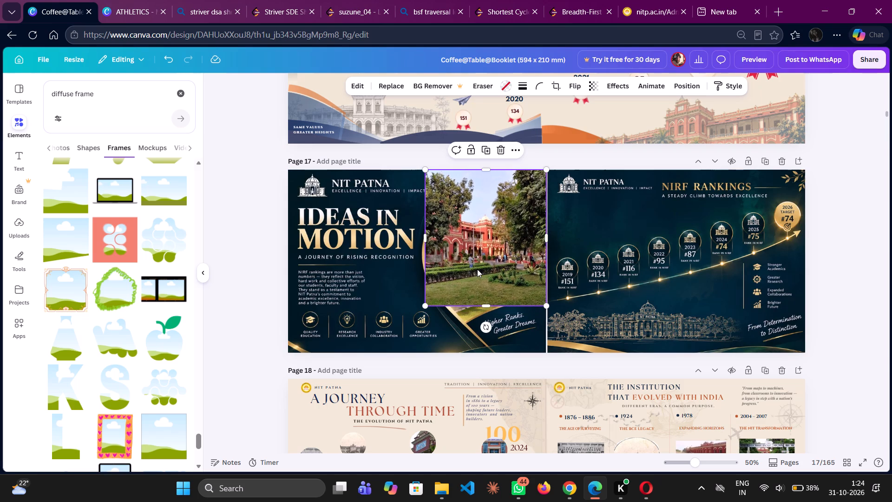
pyautogui.moveTo(477, 269); pyautogui.dragTo(593, 248)
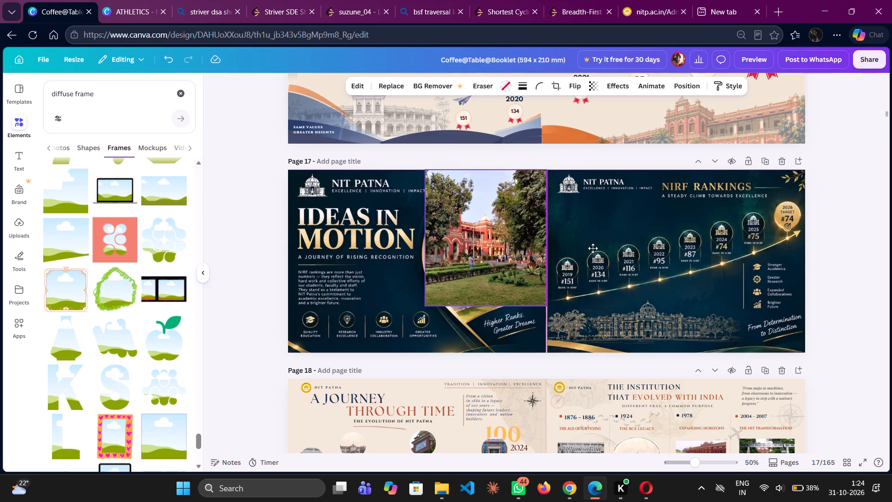
pyautogui.moveTo(593, 248); pyautogui.dragTo(637, 244)
# With the Pixel Eraser at size 83, erase the sky and white building inside the gold curve of page 17's background.
pyautogui.click(525, 290)
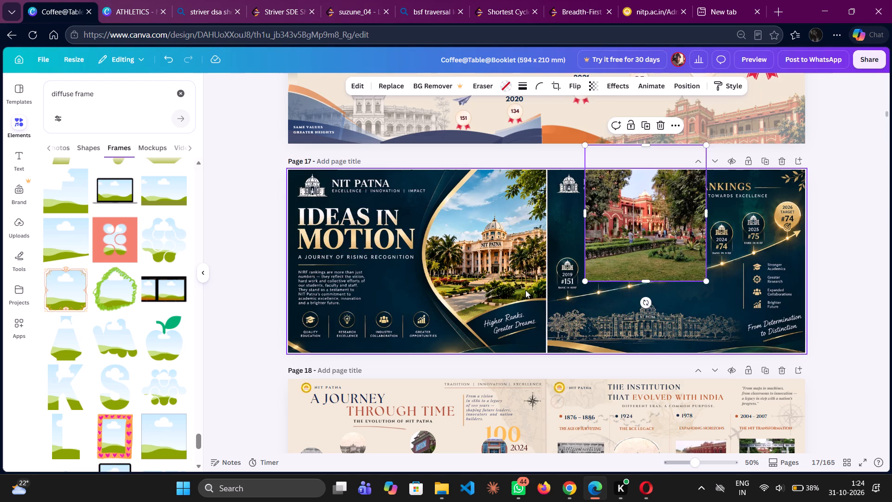
pyautogui.rightClick(525, 290)
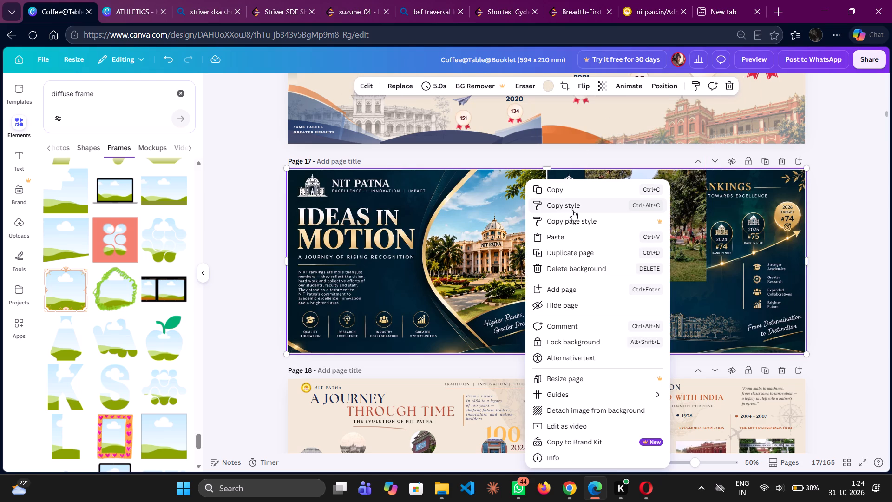
pyautogui.click(526, 86)
pyautogui.click(526, 86)
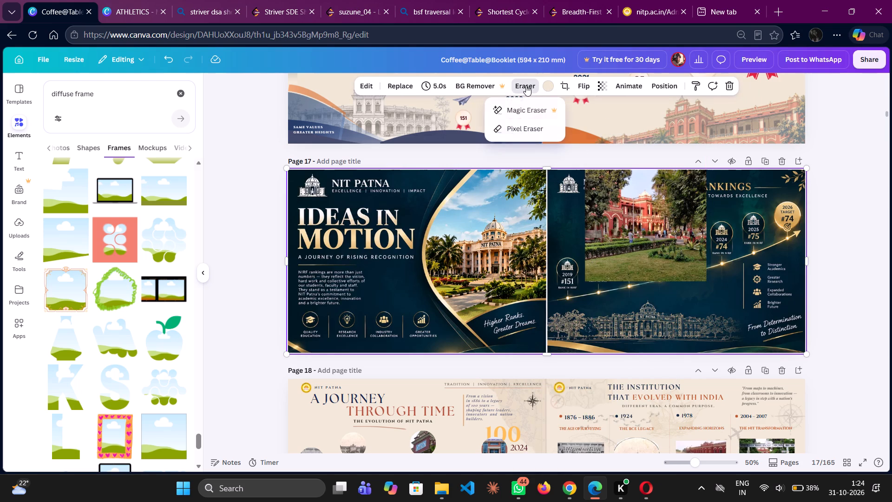
pyautogui.click(523, 125)
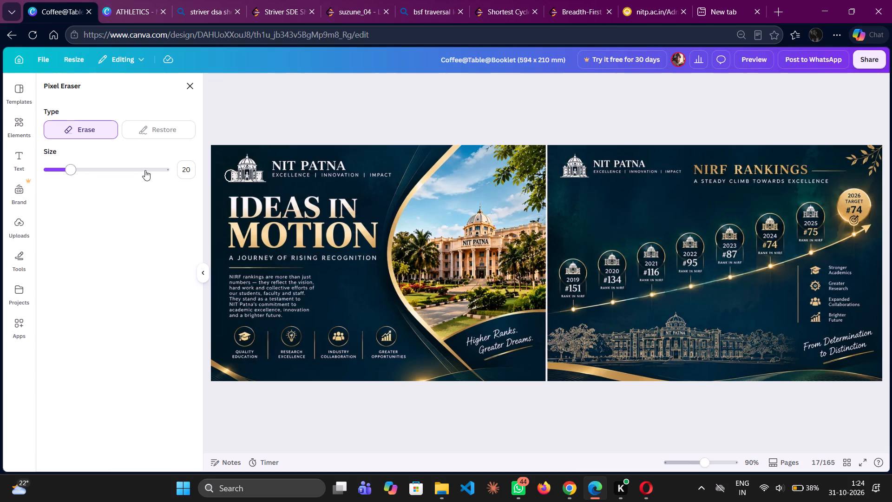
pyautogui.click(145, 170)
pyautogui.moveTo(509, 172); pyautogui.dragTo(508, 152)
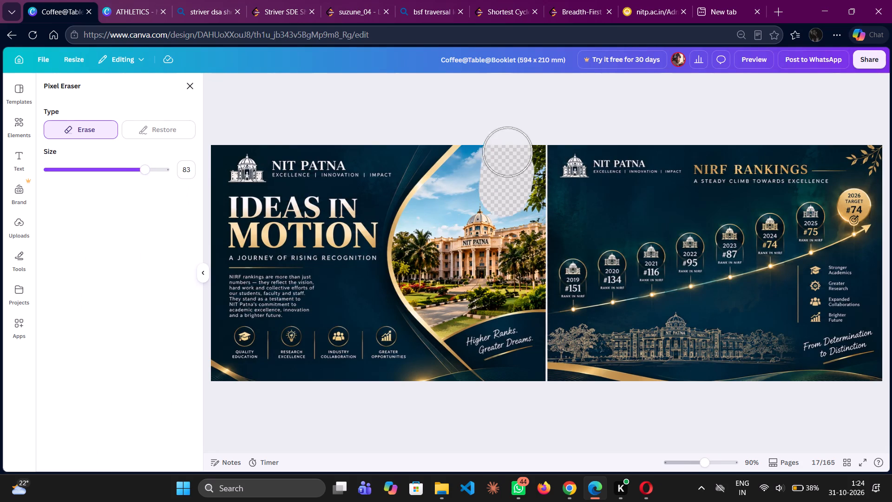
pyautogui.moveTo(508, 152); pyautogui.dragTo(478, 164)
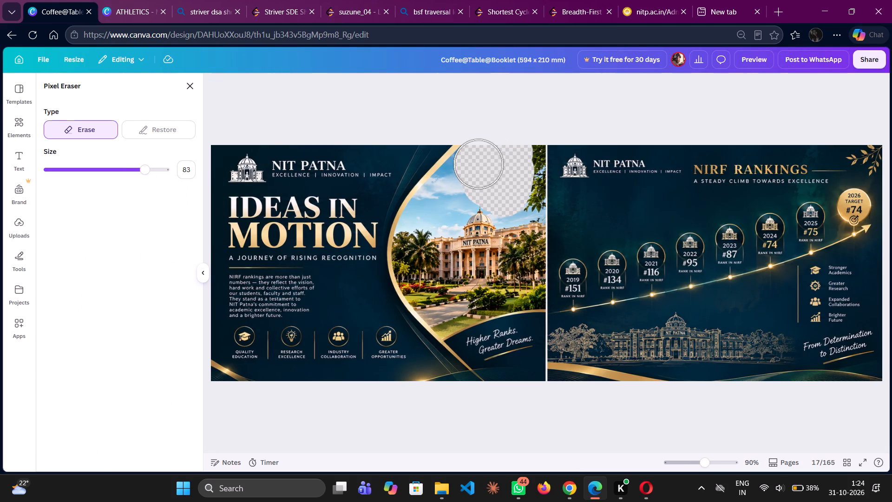
pyautogui.moveTo(478, 164); pyautogui.dragTo(447, 194)
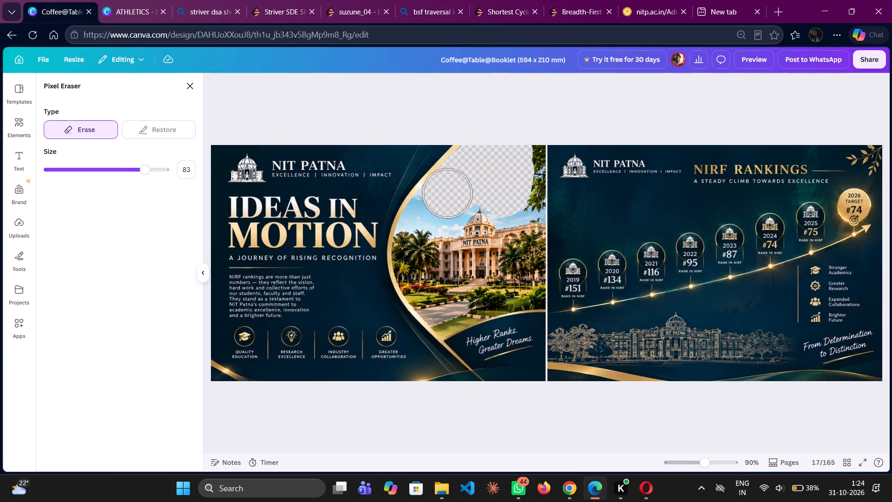
pyautogui.moveTo(447, 194); pyautogui.dragTo(419, 232)
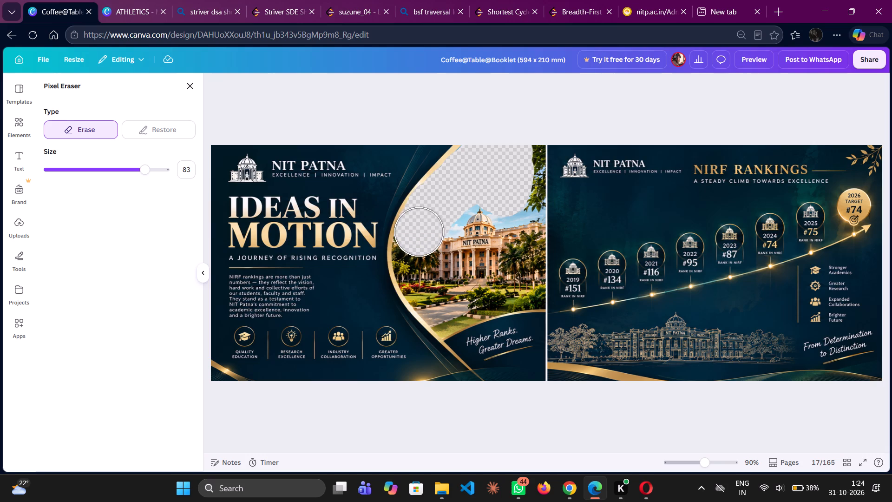
pyautogui.moveTo(419, 232); pyautogui.dragTo(419, 268)
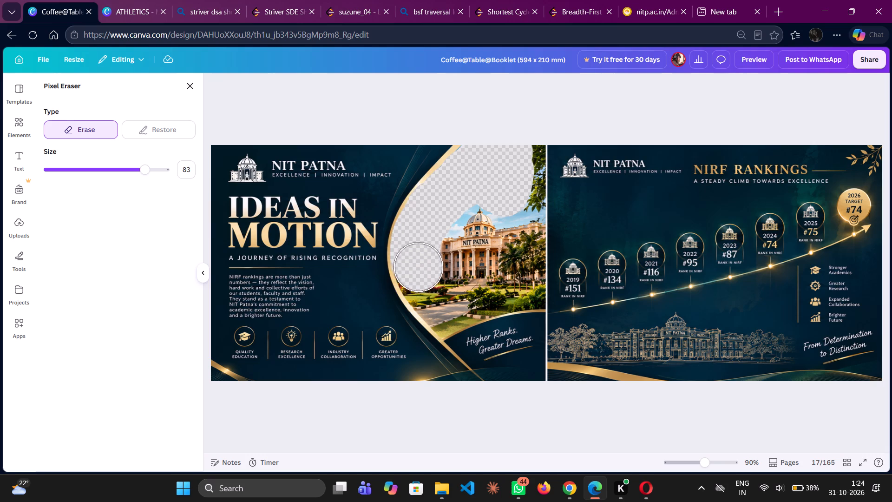
pyautogui.moveTo(419, 268); pyautogui.dragTo(493, 269)
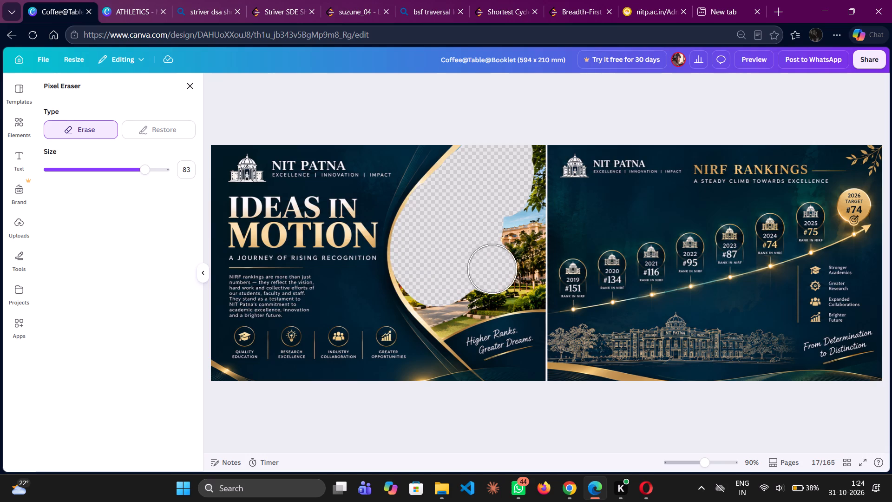
pyautogui.moveTo(493, 269); pyautogui.dragTo(516, 153)
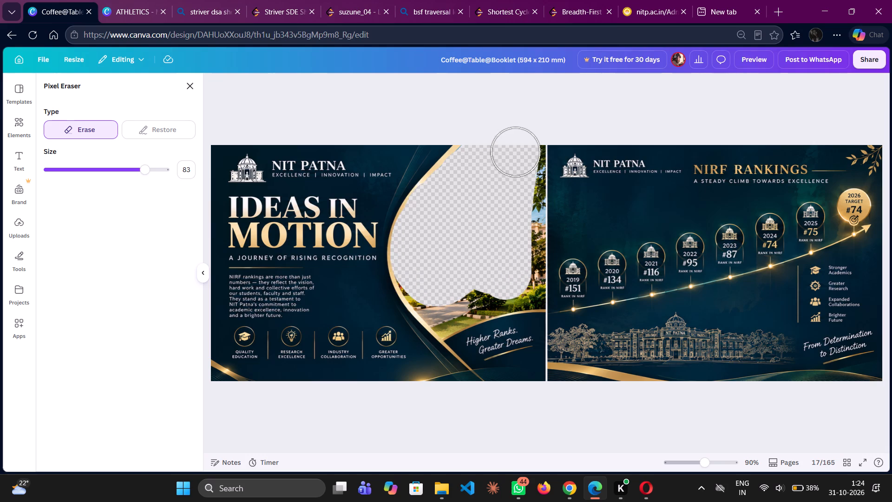
pyautogui.moveTo(516, 153); pyautogui.dragTo(522, 157)
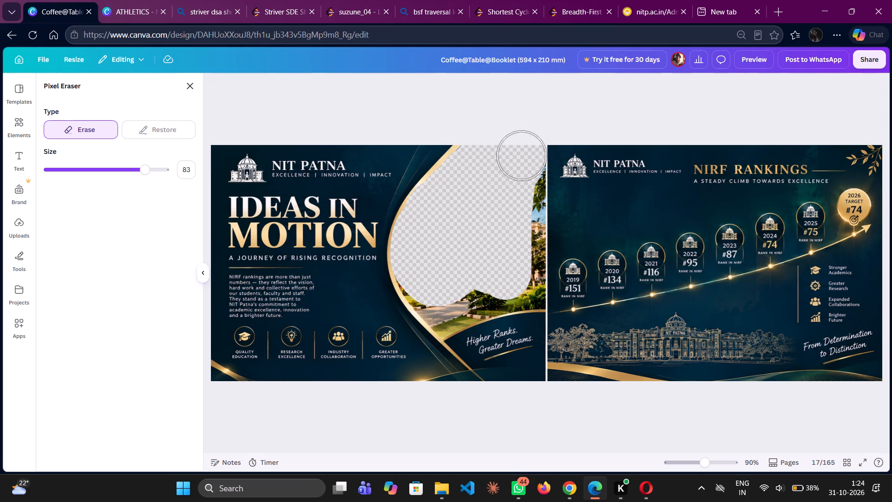
pyautogui.moveTo(522, 157); pyautogui.dragTo(522, 205)
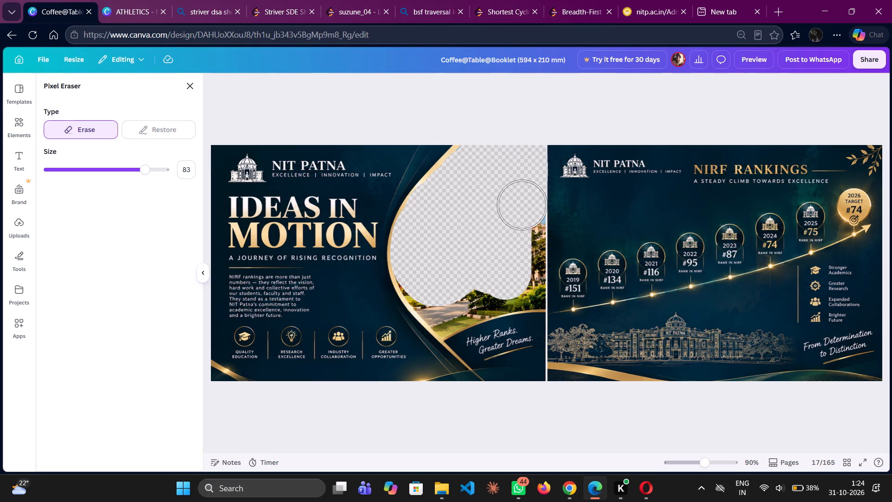
pyautogui.moveTo(522, 205); pyautogui.dragTo(519, 251)
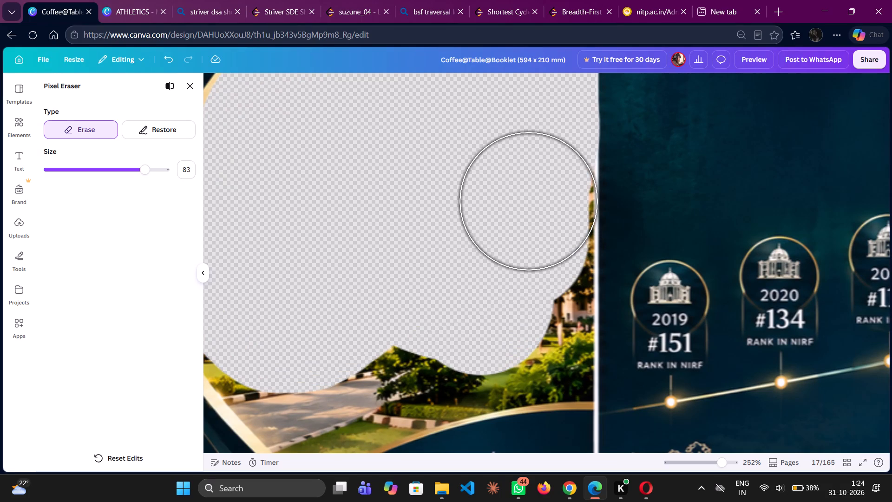
pyautogui.click(529, 201)
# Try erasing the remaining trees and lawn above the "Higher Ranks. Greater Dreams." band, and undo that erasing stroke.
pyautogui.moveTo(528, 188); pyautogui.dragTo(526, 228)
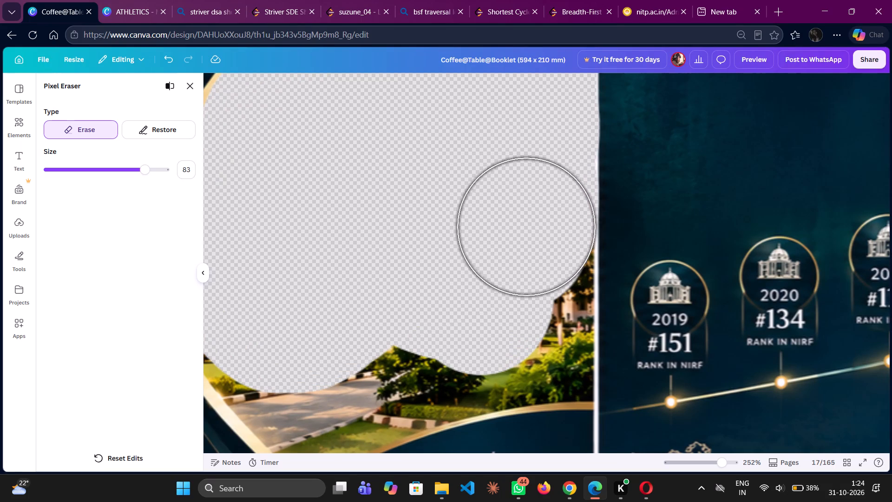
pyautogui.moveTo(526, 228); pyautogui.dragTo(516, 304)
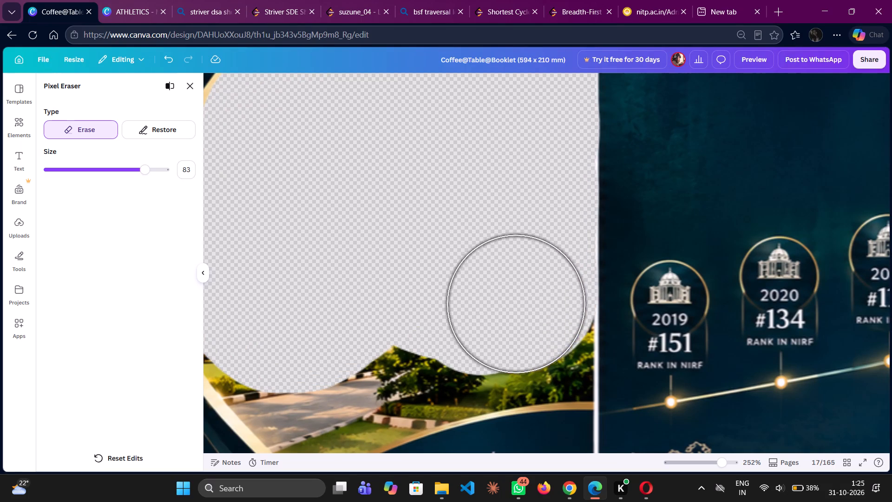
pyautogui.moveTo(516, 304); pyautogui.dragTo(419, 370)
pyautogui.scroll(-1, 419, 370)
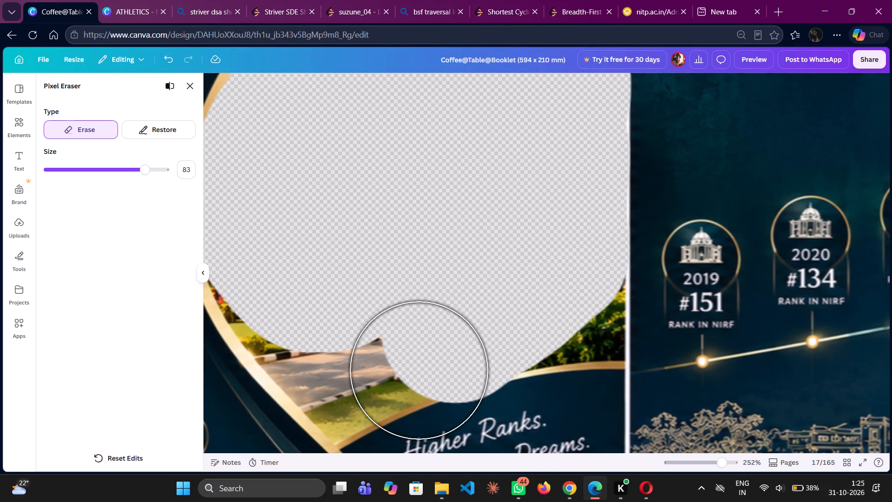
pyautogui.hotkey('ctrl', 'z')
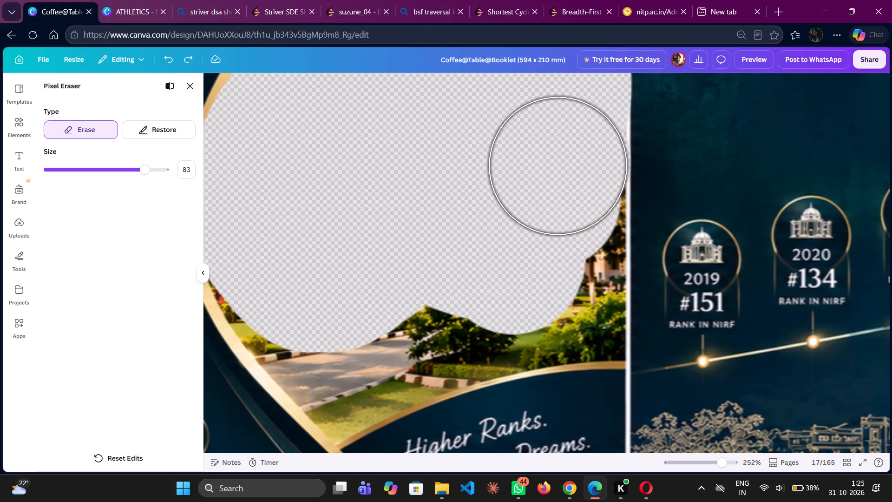
# Erase the remaining trees and building beside the page fold, down to the "Higher Ranks. Greater Dreams." band on page 17.
pyautogui.click(558, 144)
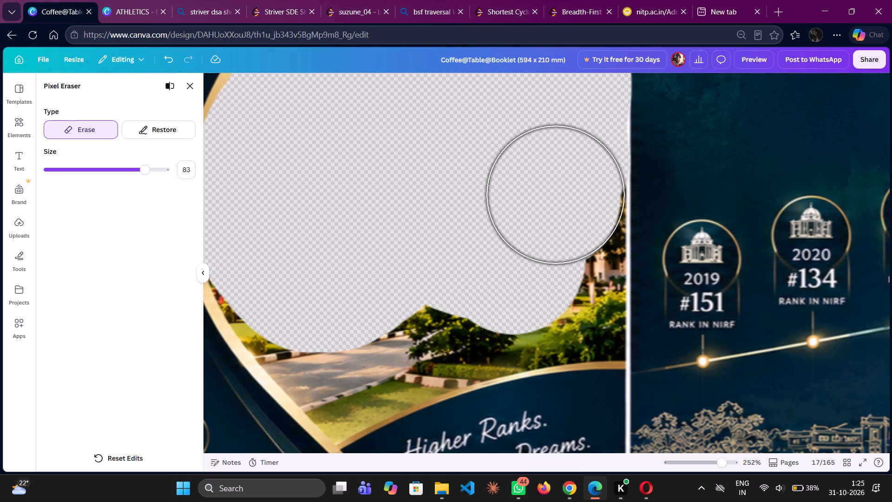
pyautogui.click(558, 201)
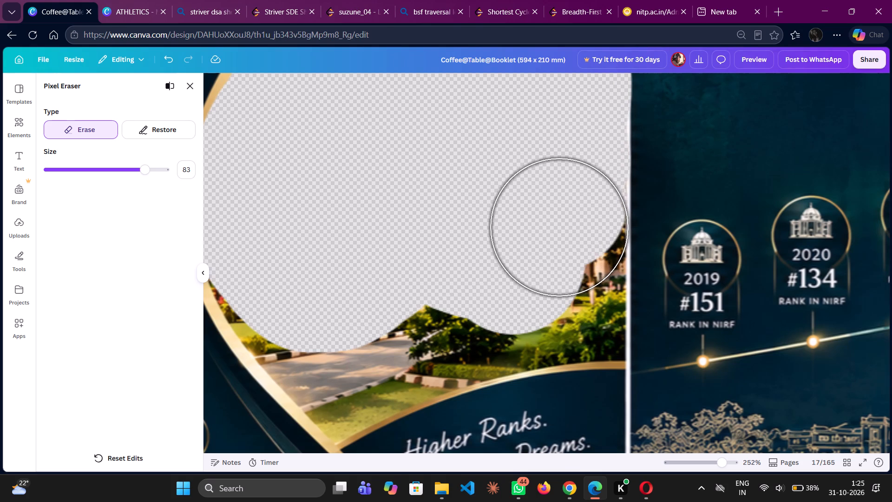
pyautogui.click(559, 227)
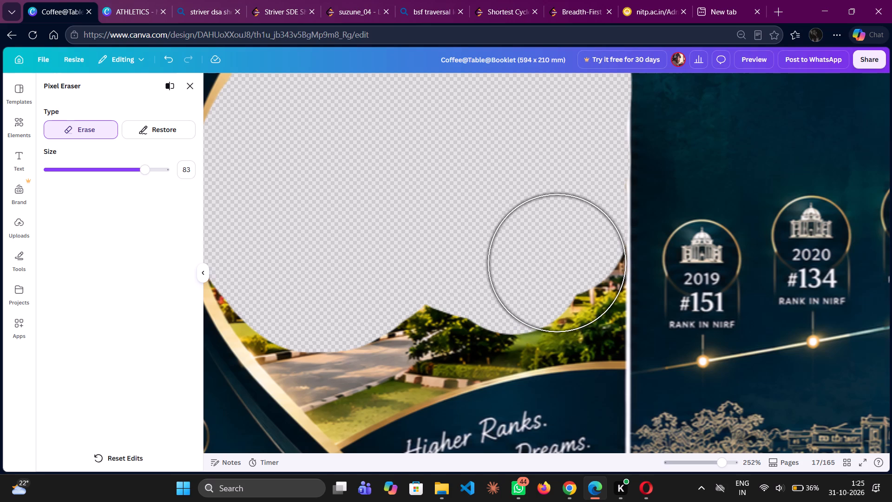
pyautogui.click(558, 262)
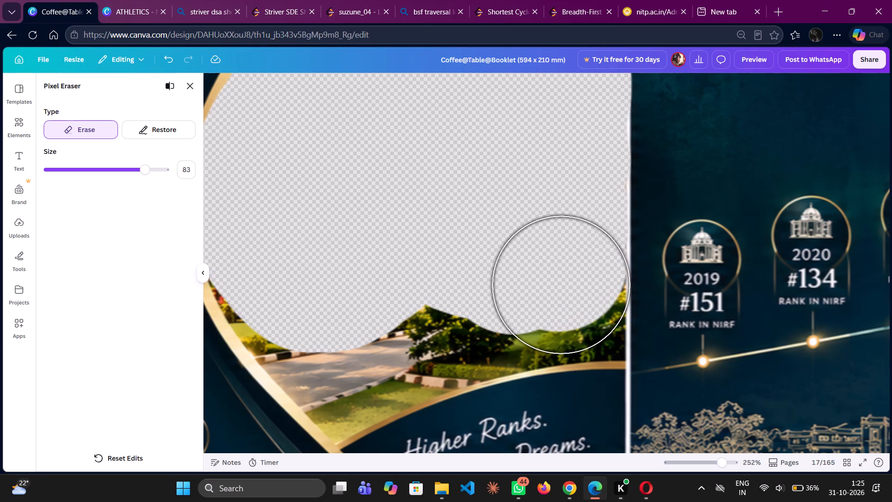
pyautogui.click(559, 284)
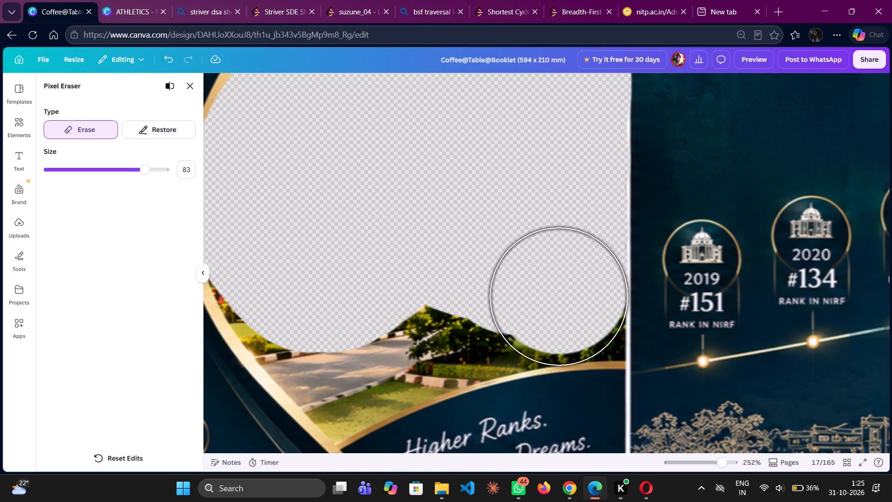
pyautogui.click(559, 297)
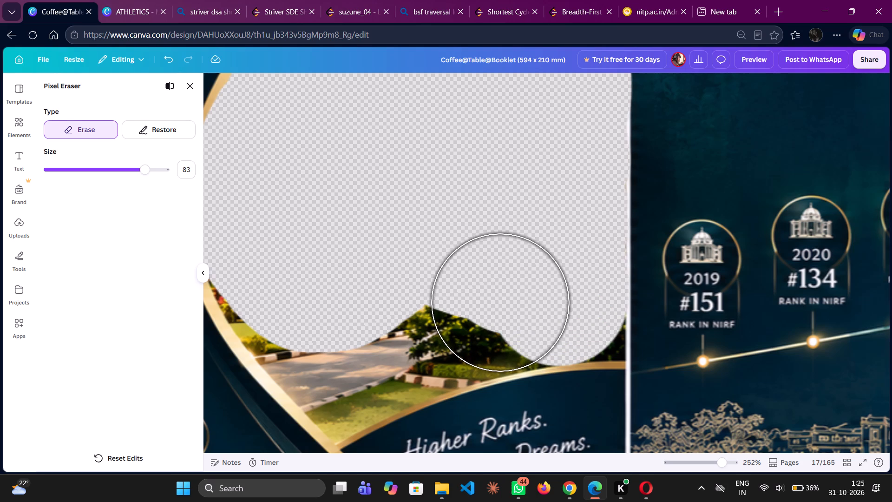
# Erase the shrubs, driveway and lawn along the gold upper edge of the slogan band.
pyautogui.click(501, 304)
pyautogui.click(461, 309)
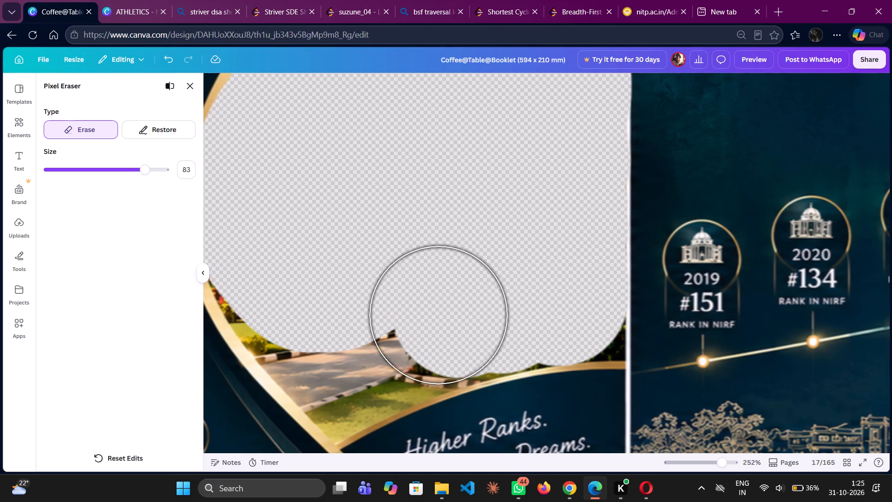
pyautogui.click(416, 329)
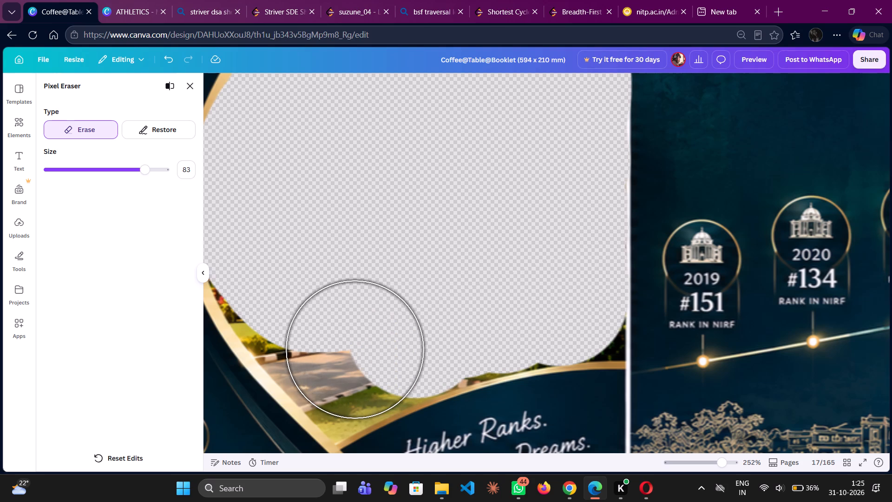
pyautogui.click(355, 350)
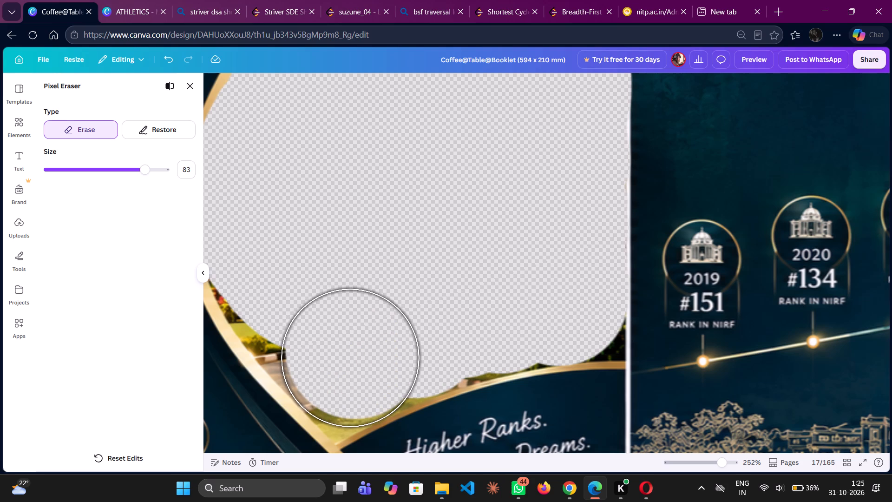
pyautogui.click(350, 358)
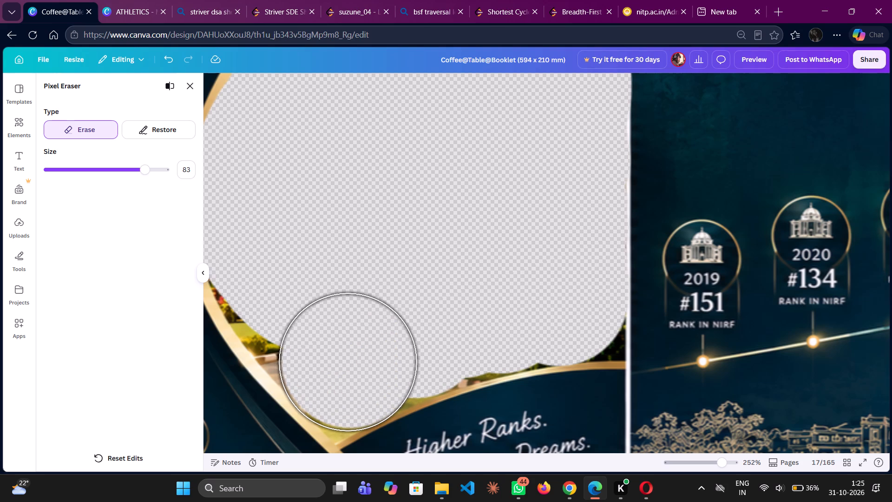
pyautogui.click(349, 362)
pyautogui.click(380, 345)
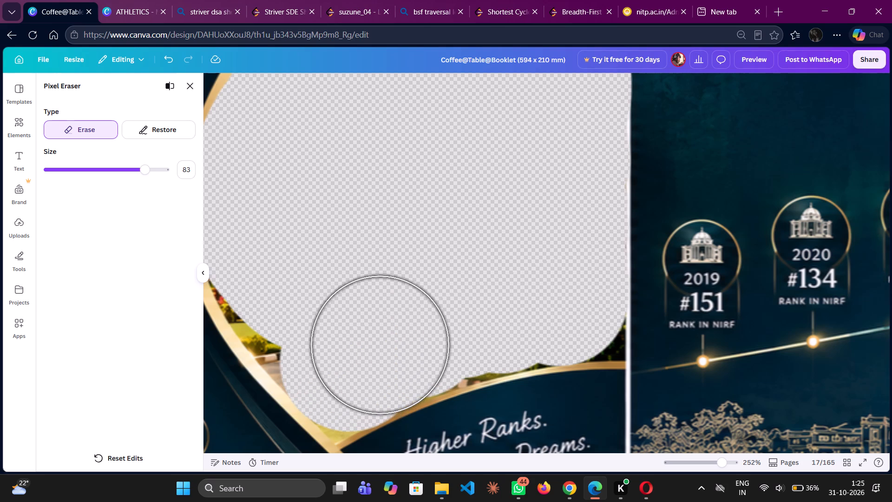
pyautogui.click(438, 319)
pyautogui.click(452, 320)
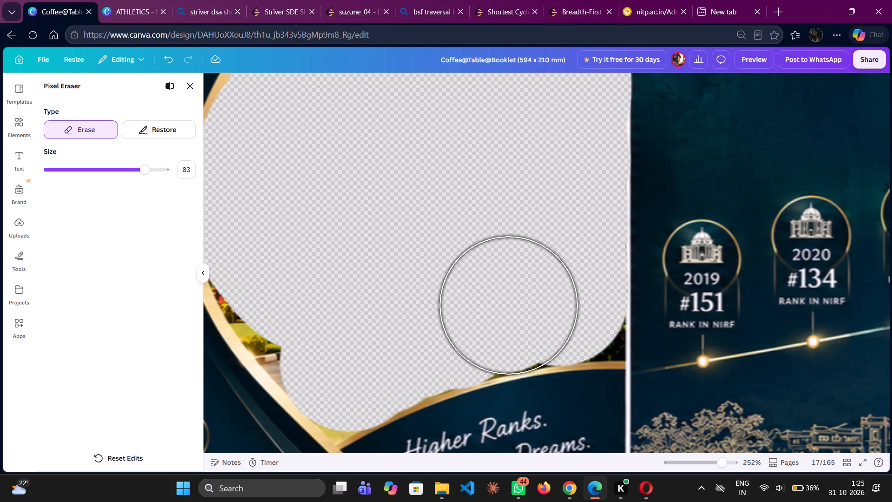
pyautogui.click(509, 305)
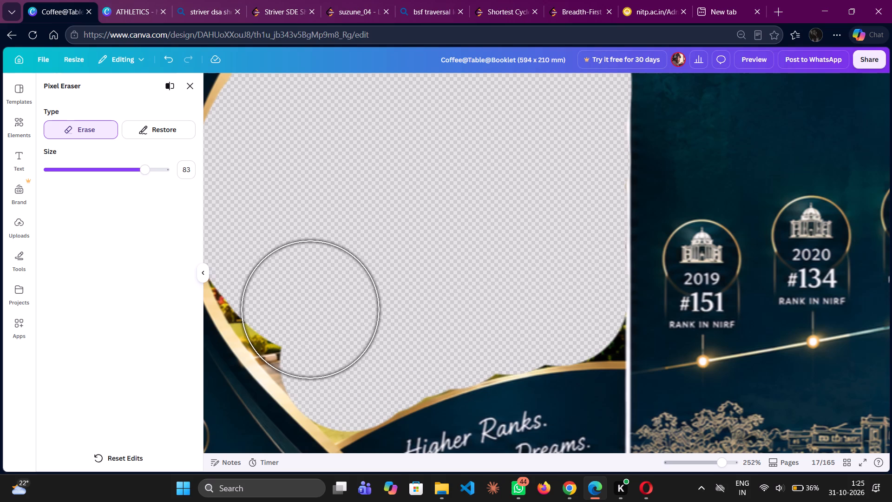
# Erase the leftover greenery along the gold curve and the slogan band's edge, and finish with the Pixel Eraser.
pyautogui.click(310, 310)
pyautogui.moveTo(312, 319); pyautogui.dragTo(298, 300)
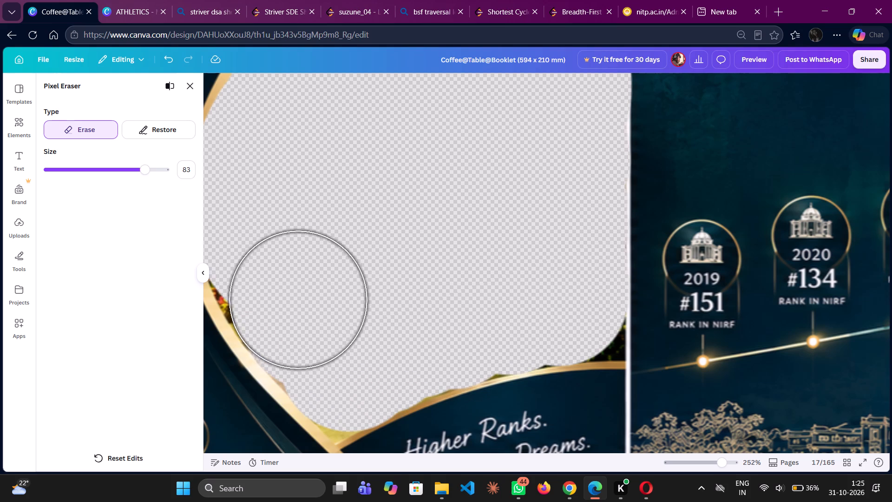
pyautogui.moveTo(298, 300); pyautogui.dragTo(304, 250)
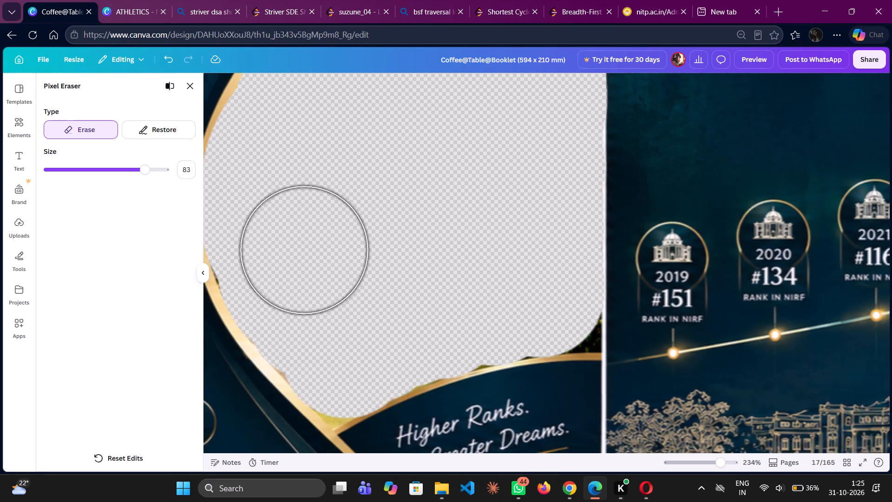
pyautogui.scroll(3, 304, 250)
pyautogui.scroll(-2, 304, 250)
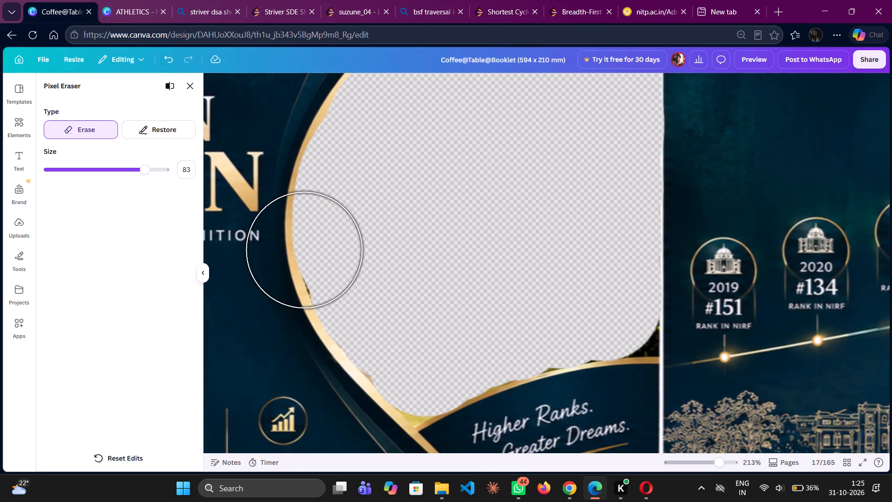
pyautogui.moveTo(362, 268); pyautogui.dragTo(366, 281)
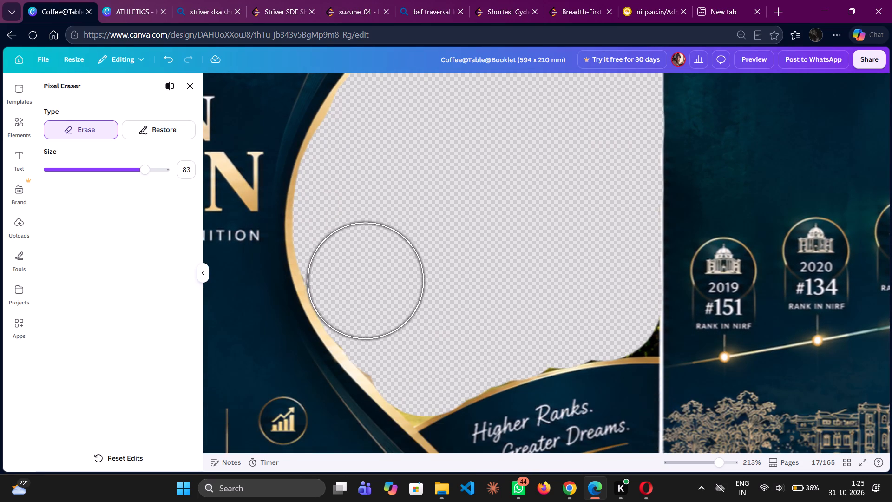
pyautogui.moveTo(366, 281); pyautogui.dragTo(405, 331)
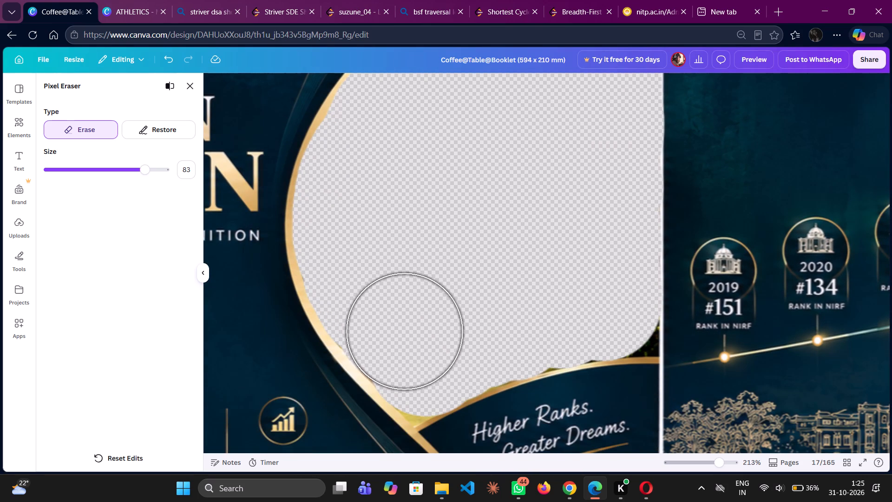
pyautogui.moveTo(405, 331); pyautogui.dragTo(405, 332)
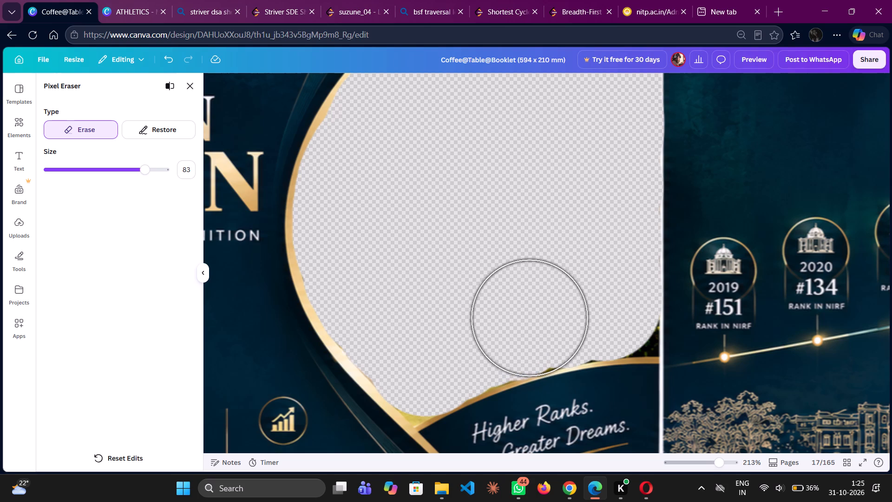
pyautogui.click(533, 316)
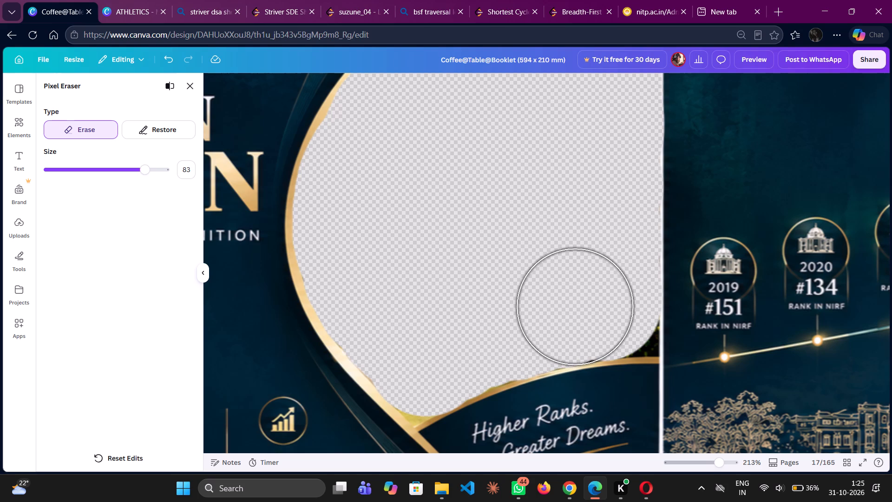
pyautogui.click(576, 307)
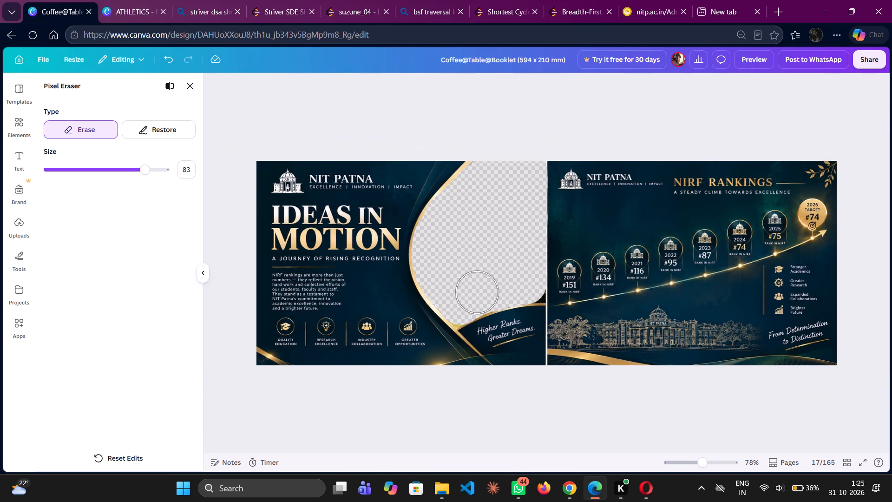
pyautogui.click(190, 82)
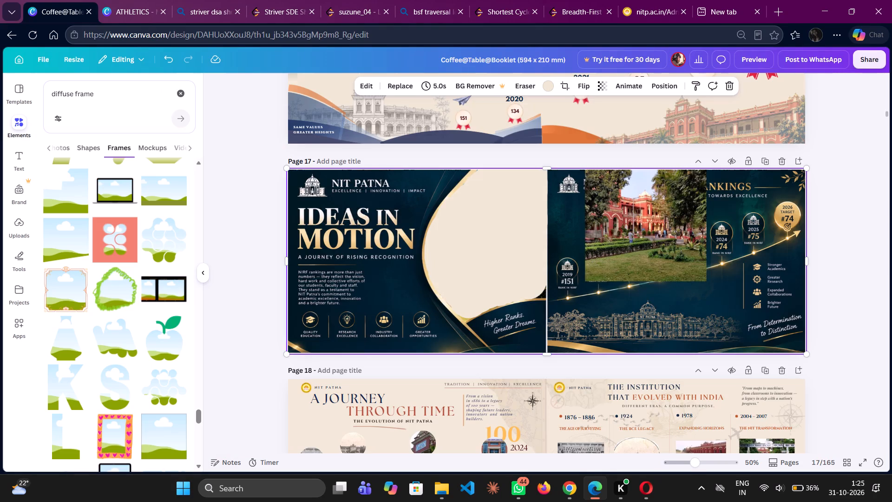
# Move the red-brick campus photo over page 17's cleared opening and enlarge it to cover the whole curved area.
pyautogui.moveTo(618, 172); pyautogui.dragTo(476, 202)
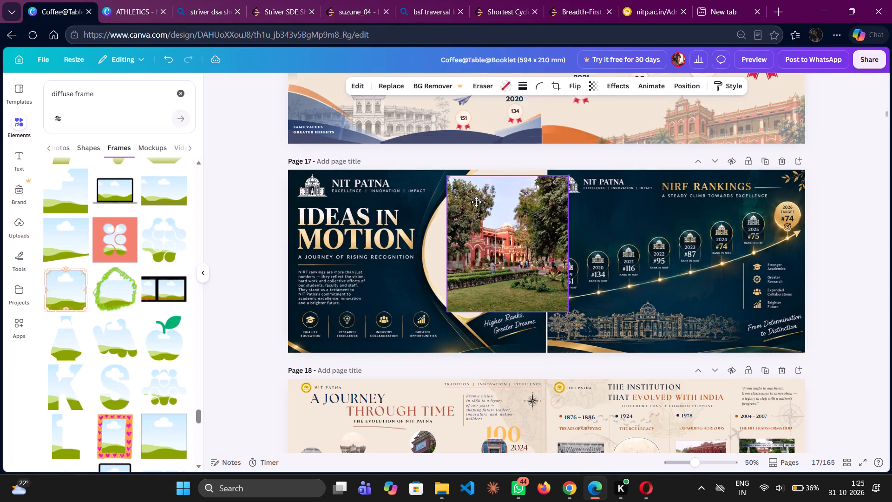
pyautogui.moveTo(476, 202); pyautogui.dragTo(470, 198)
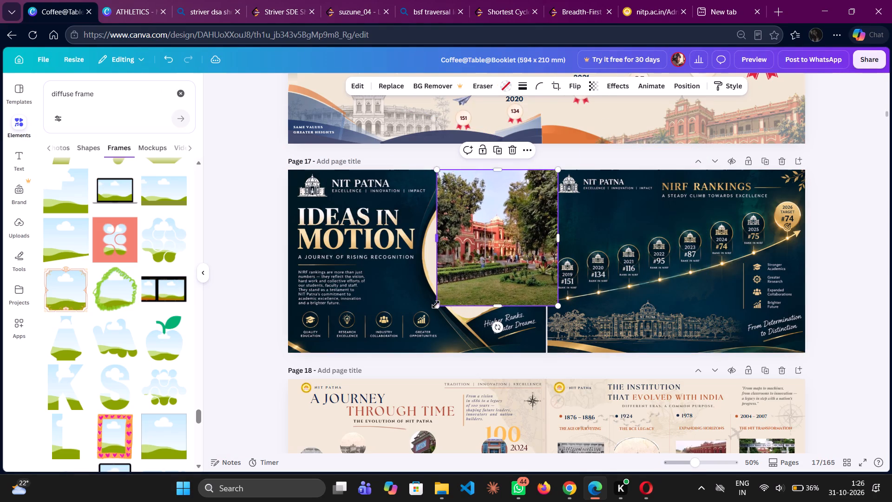
pyautogui.moveTo(436, 306); pyautogui.dragTo(413, 341)
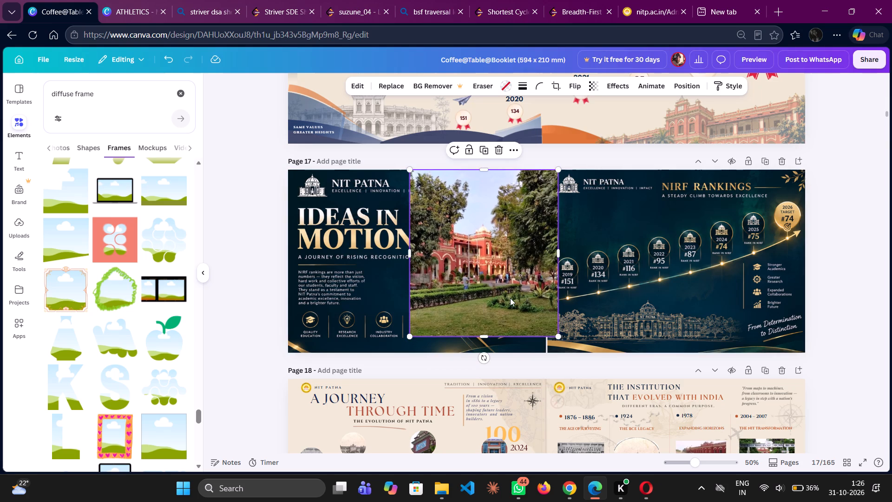
pyautogui.moveTo(510, 296); pyautogui.dragTo(524, 295)
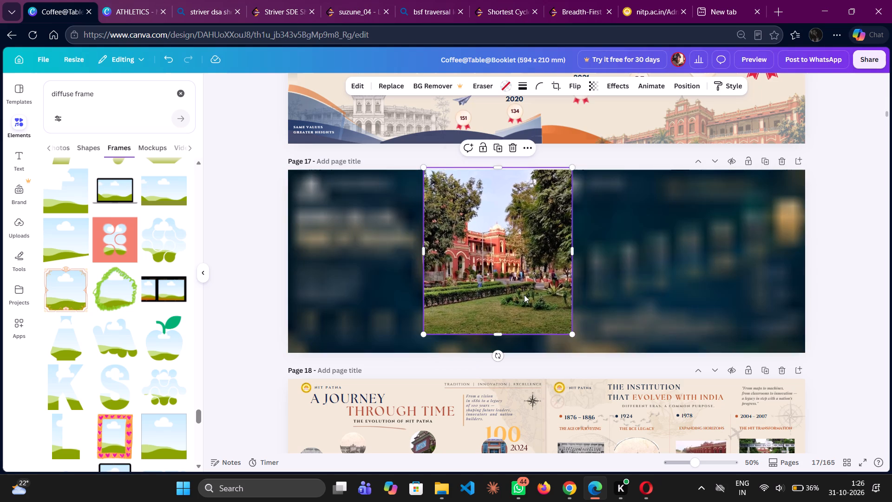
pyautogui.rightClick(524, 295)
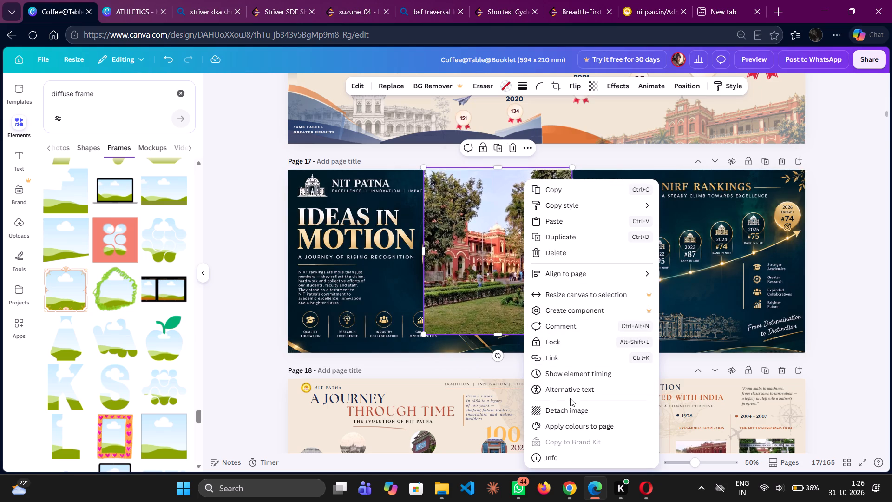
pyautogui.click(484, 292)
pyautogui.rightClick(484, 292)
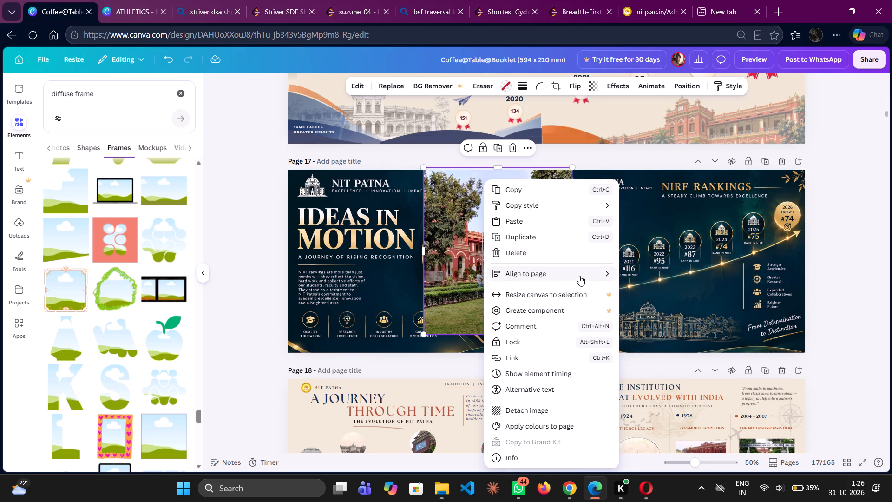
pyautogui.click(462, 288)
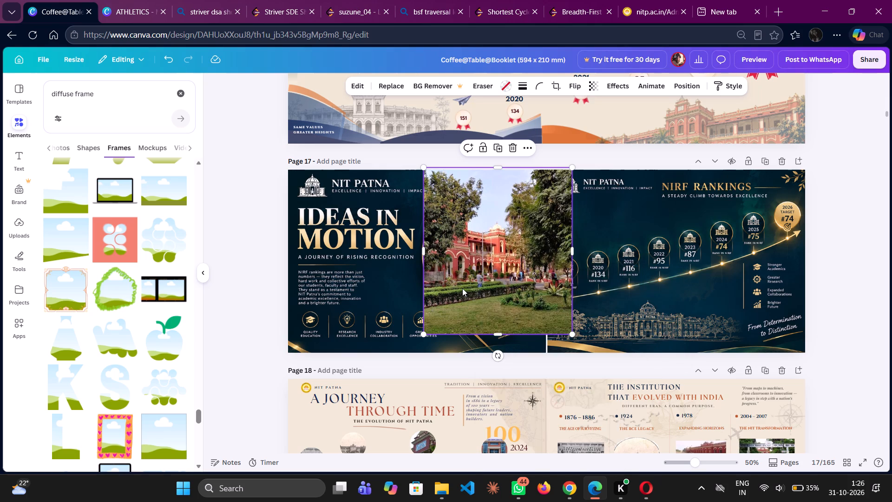
# Shift the campus photo over the Ideas in Motion text, leaving part of the cleared opening uncovered.
pyautogui.moveTo(462, 288); pyautogui.dragTo(381, 300)
pyautogui.rightClick(381, 300)
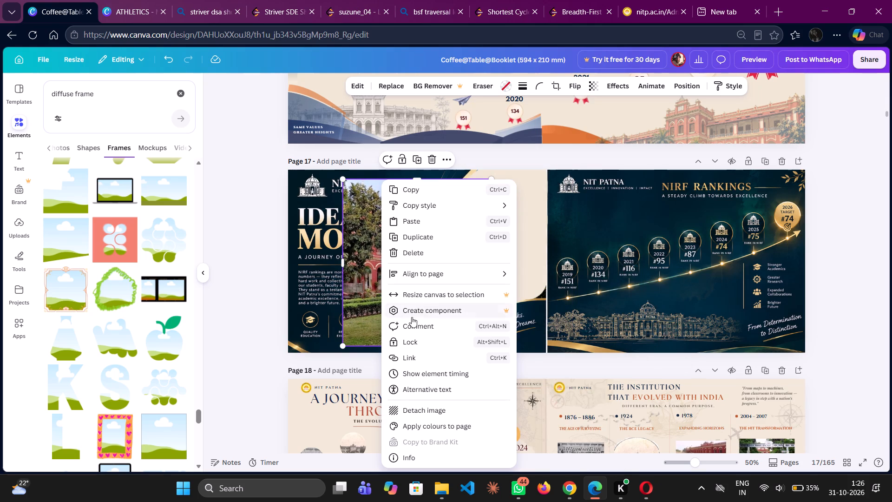
pyautogui.moveTo(356, 295); pyautogui.dragTo(340, 293)
# Detach the Ideas in Motion and NIRF Rankings artwork from page 17's background.
pyautogui.click(613, 292)
pyautogui.rightClick(613, 292)
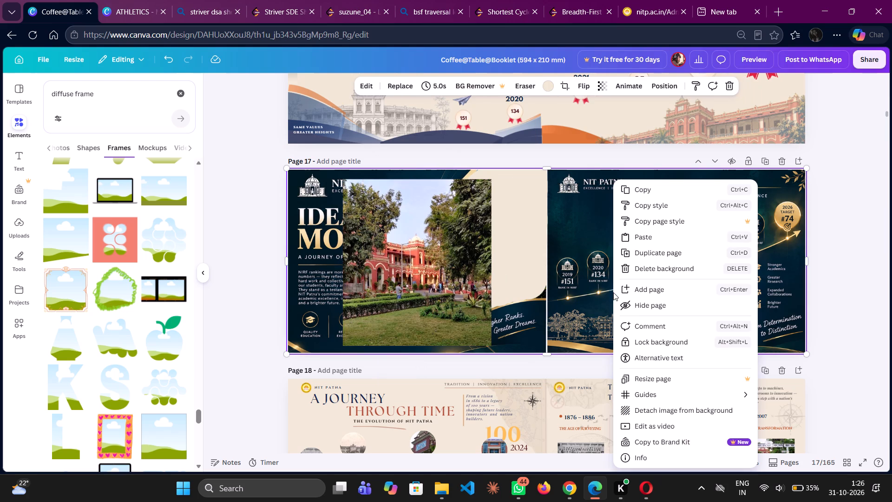
pyautogui.click(643, 409)
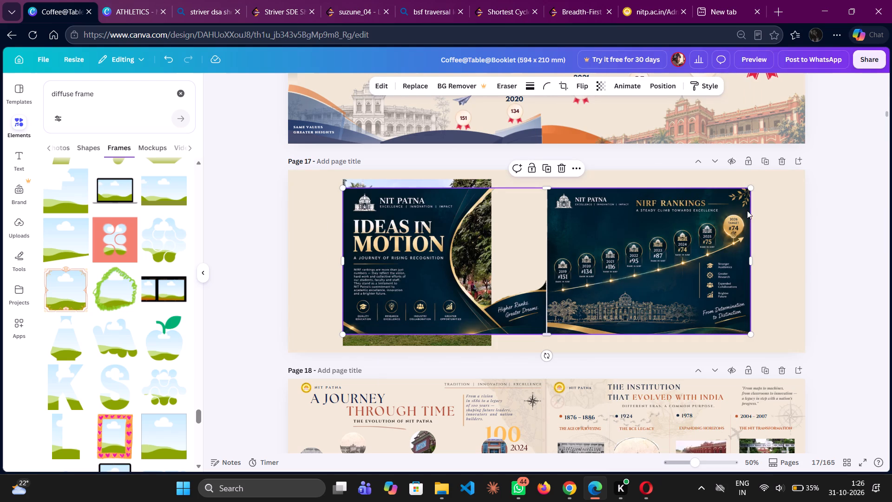
# Align the detached Ideas in Motion and NIRF Rankings artwork with page 17's lower-left corner and enlarge it to fill the whole page.
pyautogui.moveTo(686, 238); pyautogui.dragTo(667, 248)
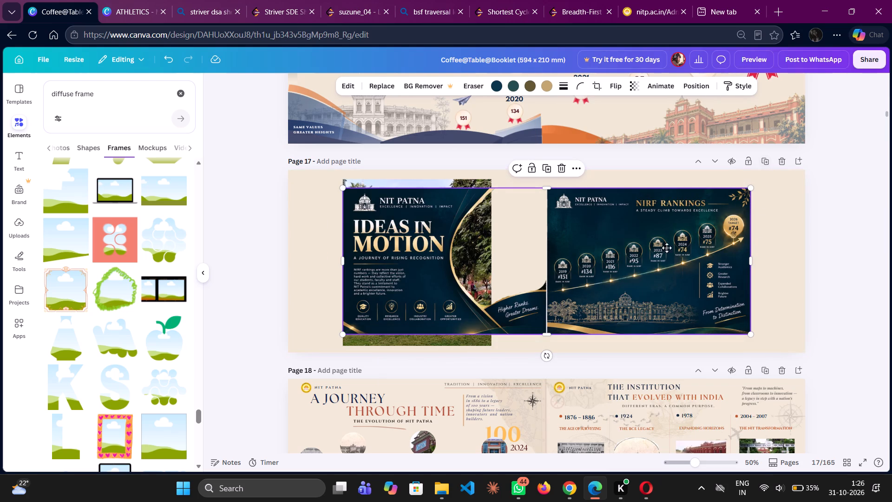
pyautogui.moveTo(667, 248); pyautogui.dragTo(631, 256)
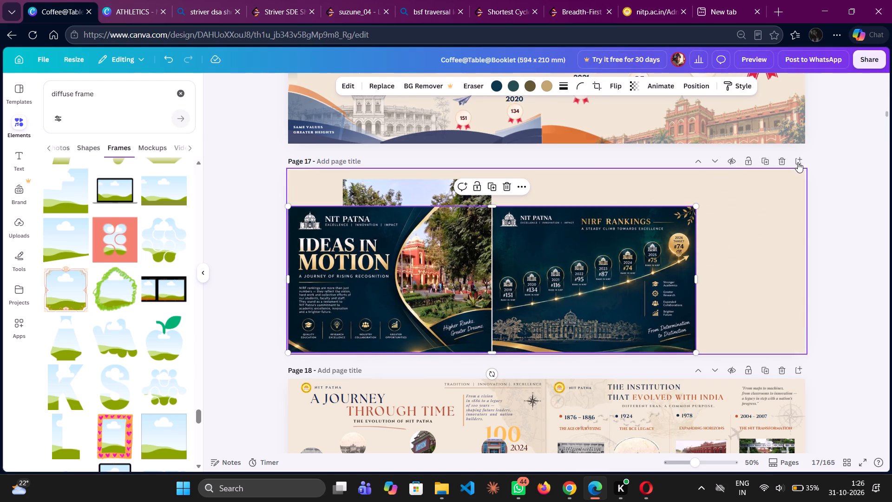
pyautogui.moveTo(695, 209); pyautogui.dragTo(723, 192)
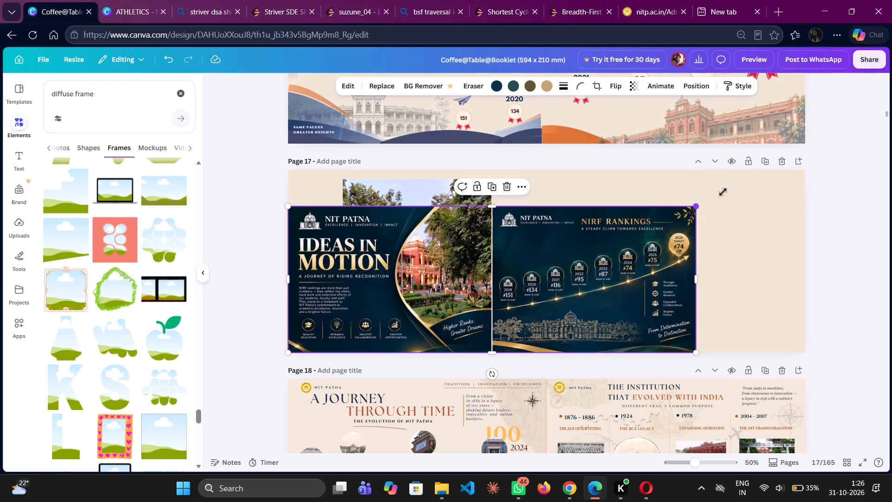
pyautogui.moveTo(723, 192); pyautogui.dragTo(802, 166)
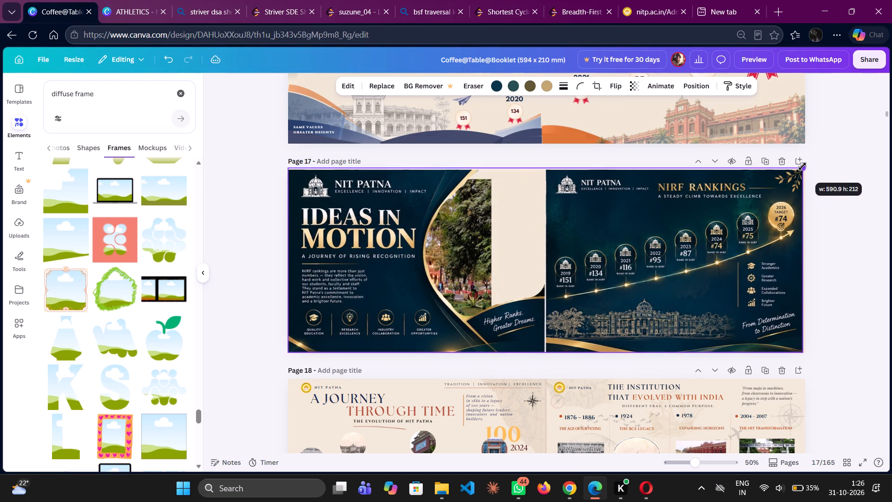
pyautogui.moveTo(802, 166); pyautogui.dragTo(805, 166)
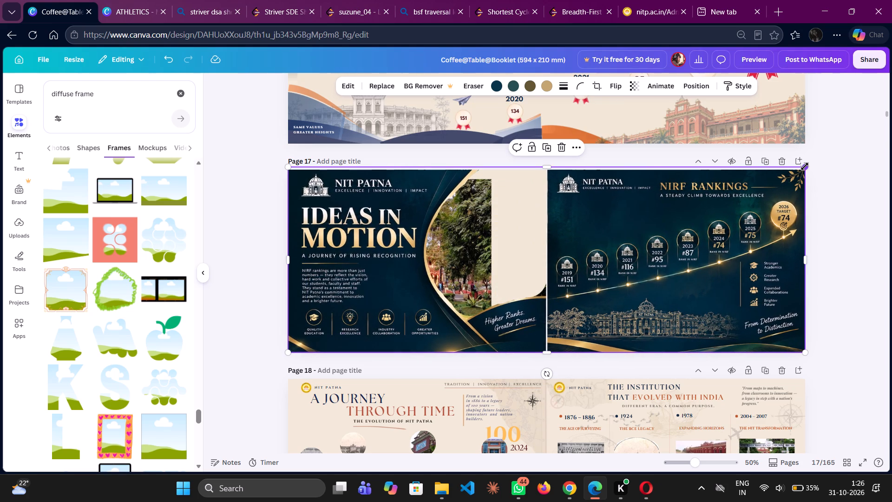
pyautogui.click(833, 259)
# Position the red-brick campus photo behind the artwork so it fills page 17's curved opening up to the centre fold.
pyautogui.moveTo(465, 284); pyautogui.dragTo(494, 271)
pyautogui.moveTo(465, 261); pyautogui.dragTo(517, 249)
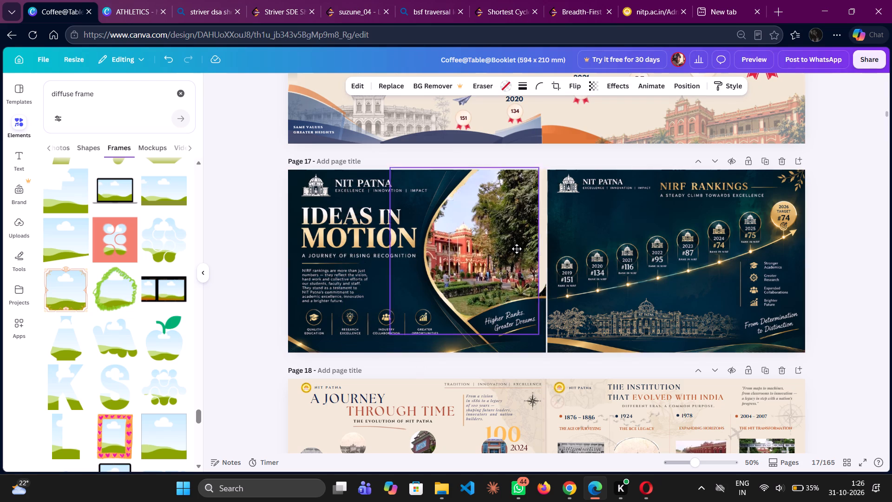
pyautogui.moveTo(517, 249); pyautogui.dragTo(520, 245)
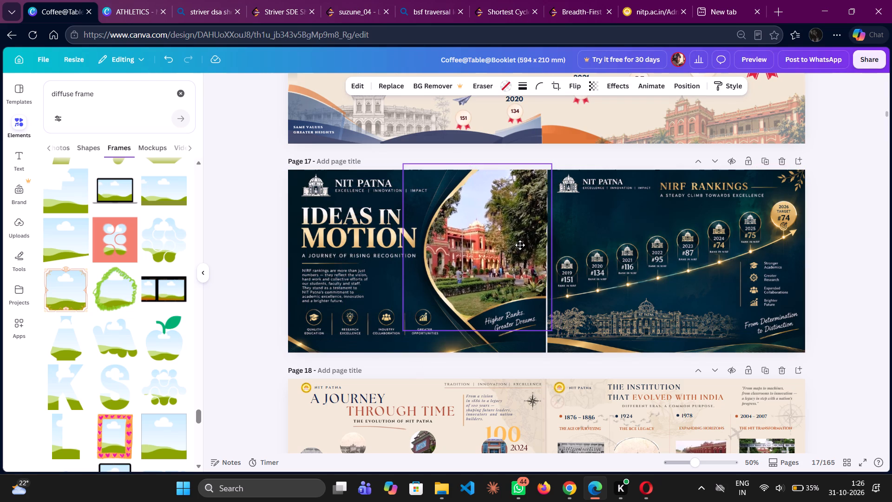
pyautogui.moveTo(520, 245); pyautogui.dragTo(526, 251)
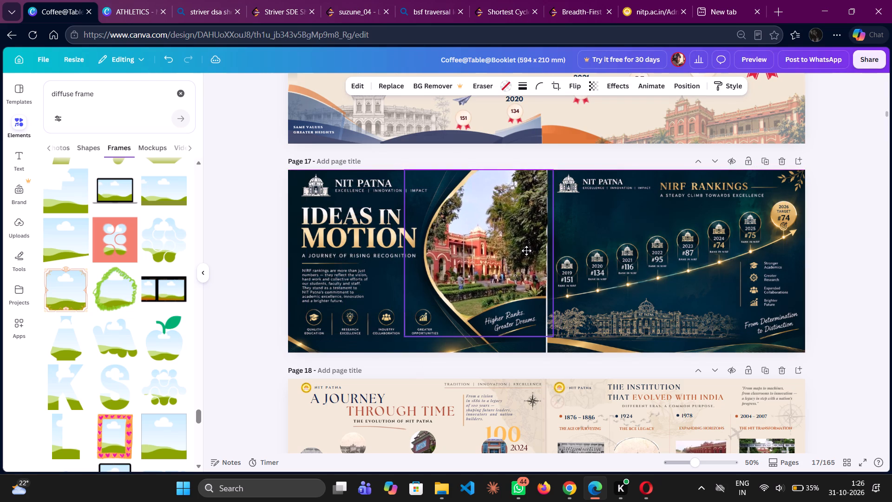
pyautogui.moveTo(526, 251); pyautogui.dragTo(530, 249)
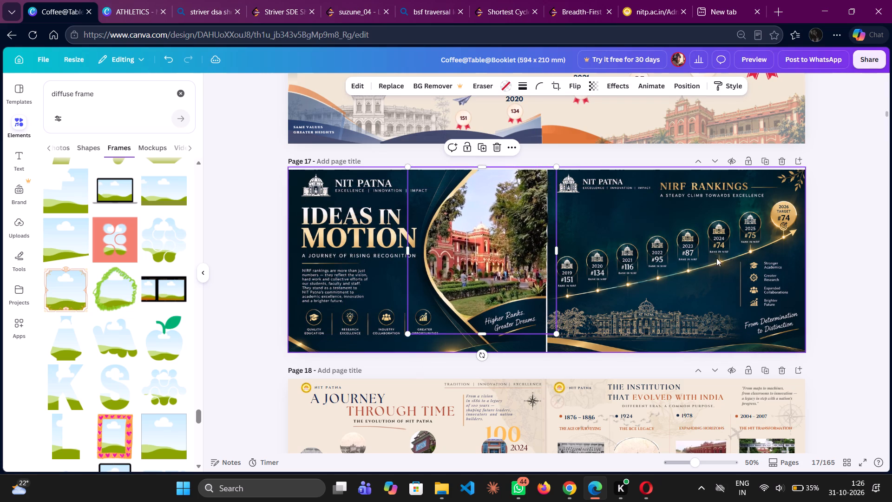
pyautogui.click(820, 263)
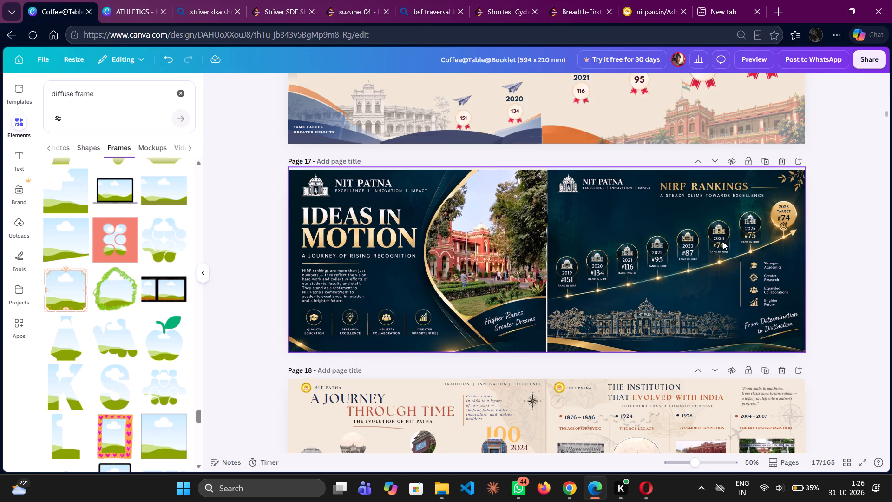
# Copy the small round NIT Patna seal from page 1's cover and paste it onto page 17.
pyautogui.scroll(5, 723, 242)
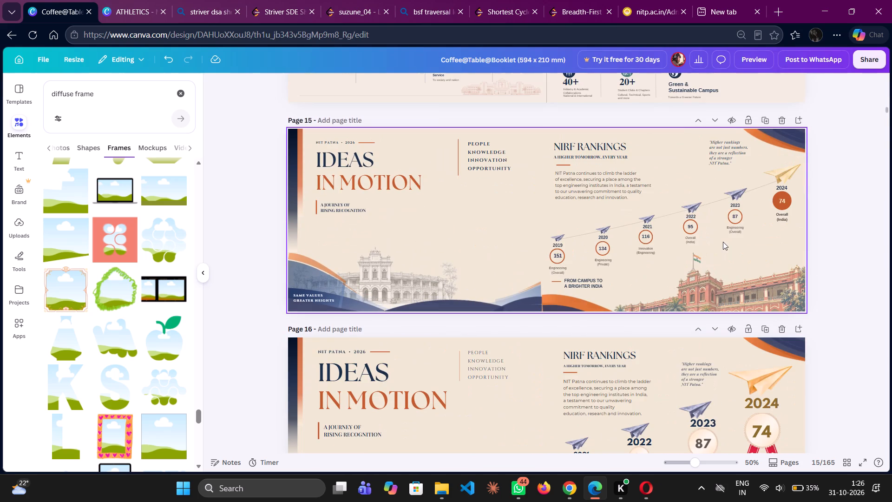
pyautogui.scroll(3, 682, 204)
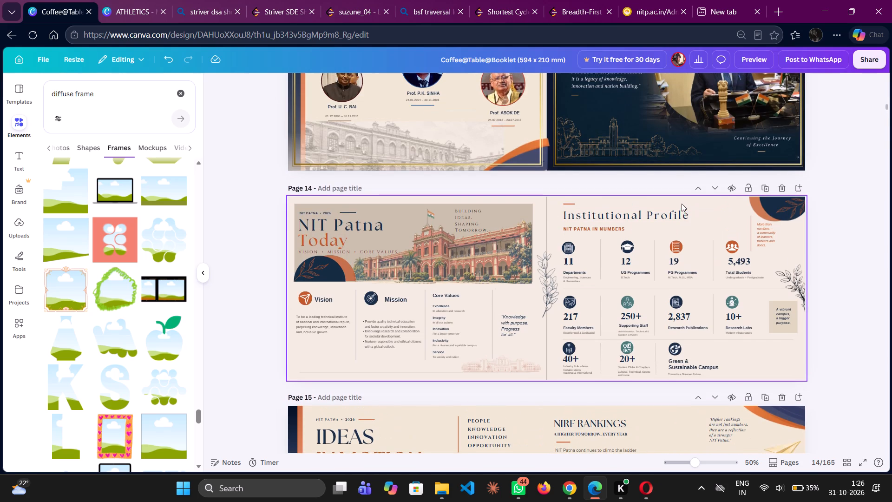
pyautogui.scroll(9, 549, 275)
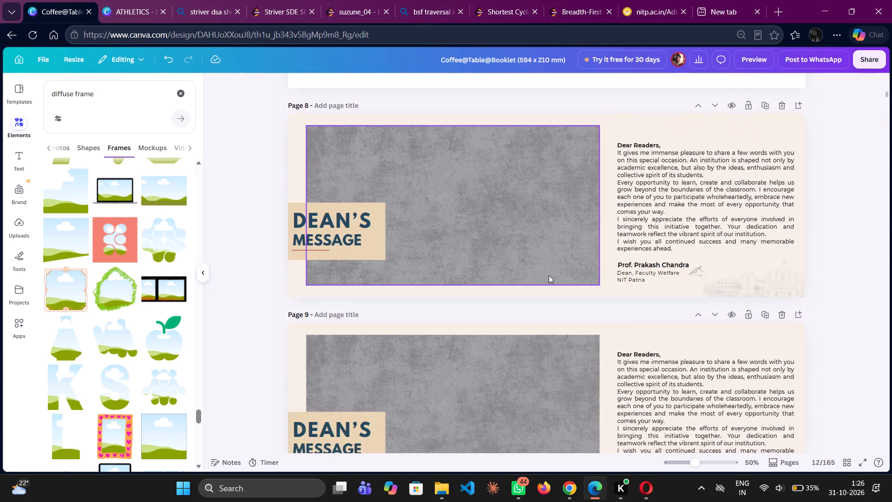
pyautogui.scroll(7, 549, 275)
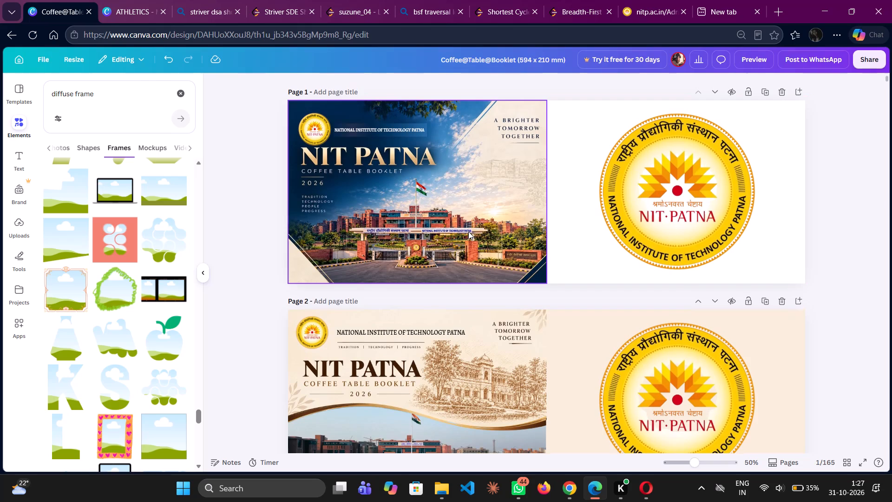
pyautogui.click(313, 132)
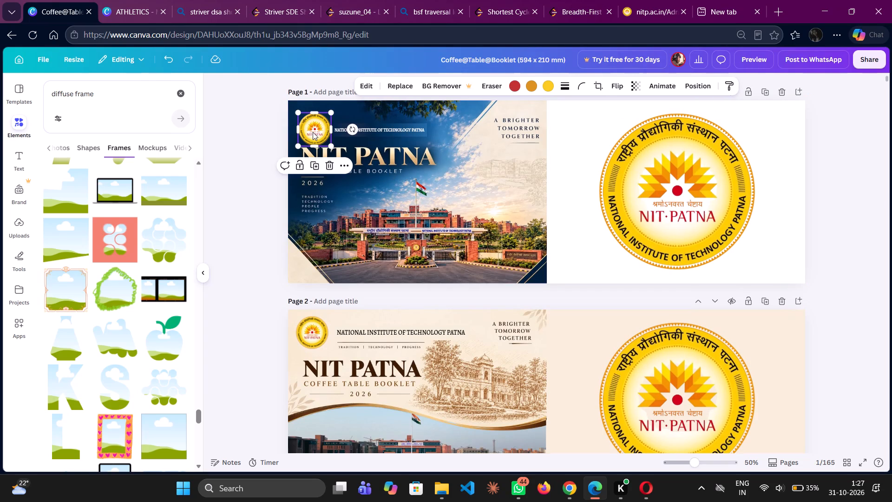
pyautogui.hotkey('ctrl', 'c')
pyautogui.scroll(-10, 448, 225)
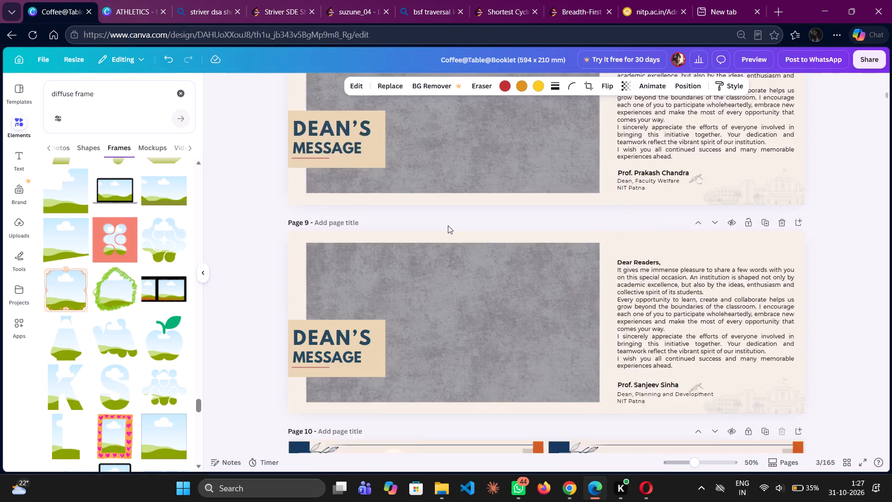
pyautogui.scroll(-9, 448, 225)
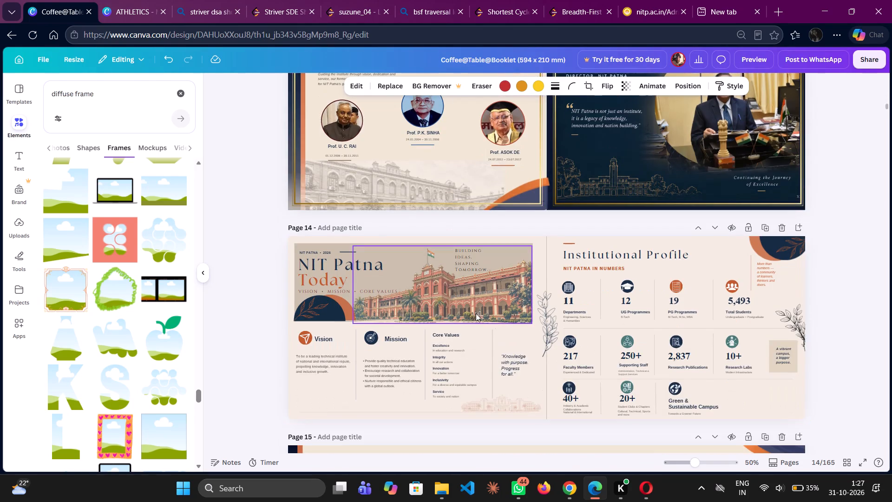
pyautogui.scroll(-7, 476, 313)
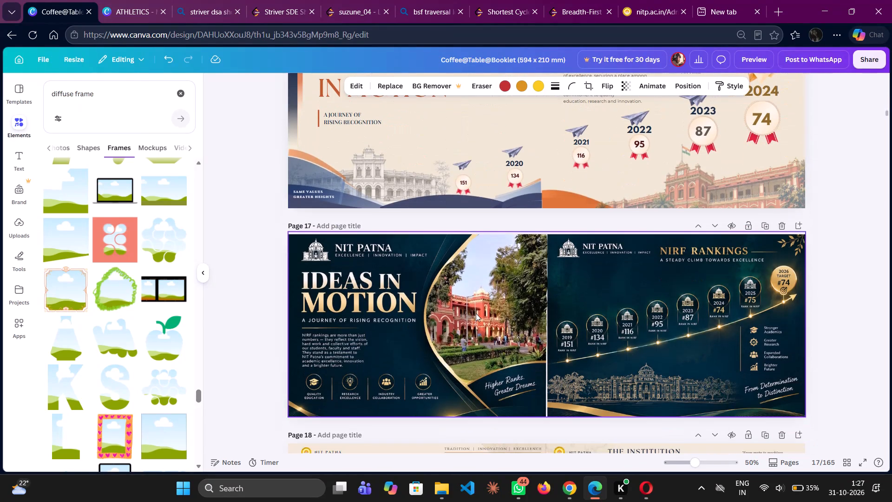
pyautogui.click(430, 290)
pyautogui.hotkey('ctrl', 'v')
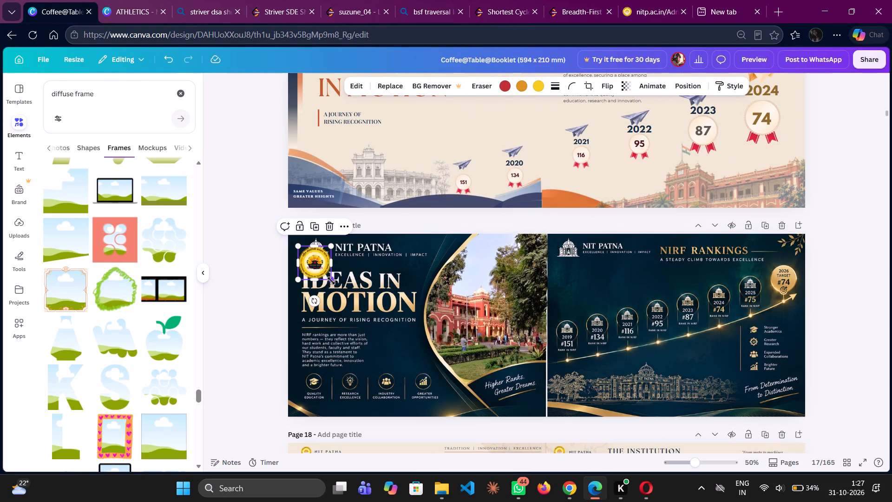
# Move the pasted seal from page 17 up onto page 16, below the In Motion heading.
pyautogui.moveTo(315, 272); pyautogui.dragTo(423, 157)
# Add a square shape beside the seal on page 16 and shrink it to a small rectangle roughly the seal's width.
pyautogui.scroll(1, 423, 157)
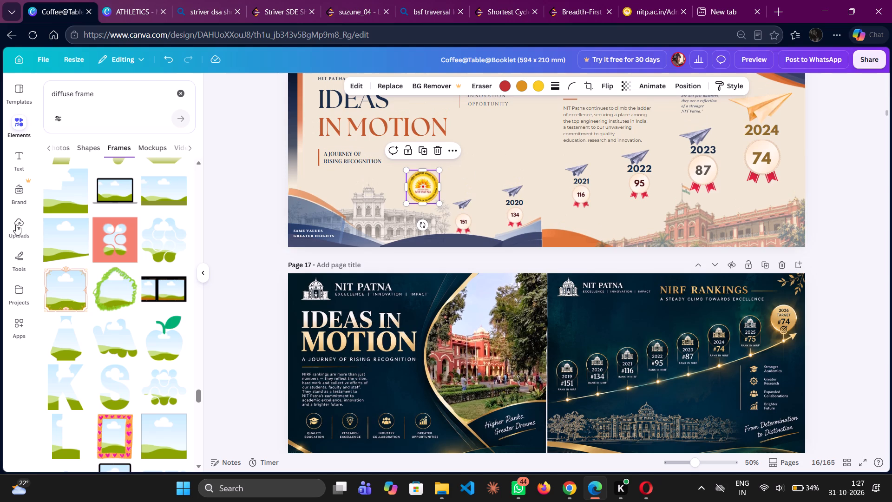
pyautogui.click(25, 252)
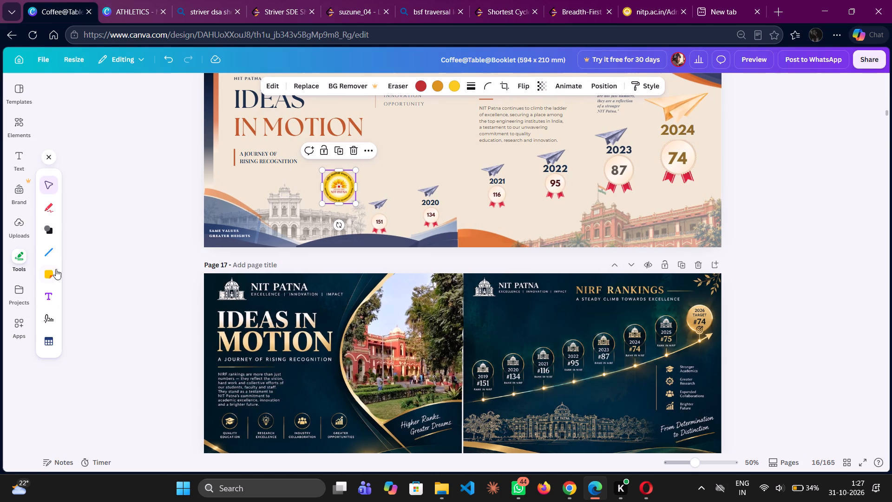
pyautogui.click(46, 234)
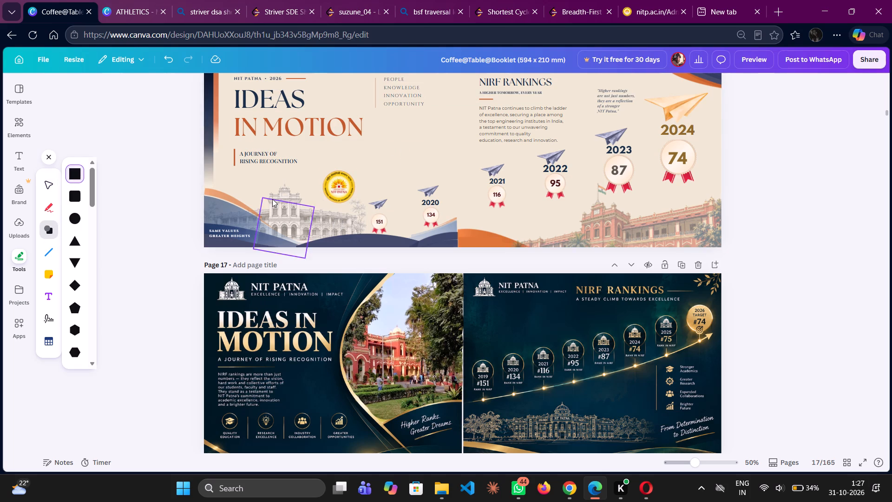
pyautogui.click(78, 179)
pyautogui.moveTo(390, 149); pyautogui.dragTo(411, 165)
pyautogui.scroll(1, 414, 167)
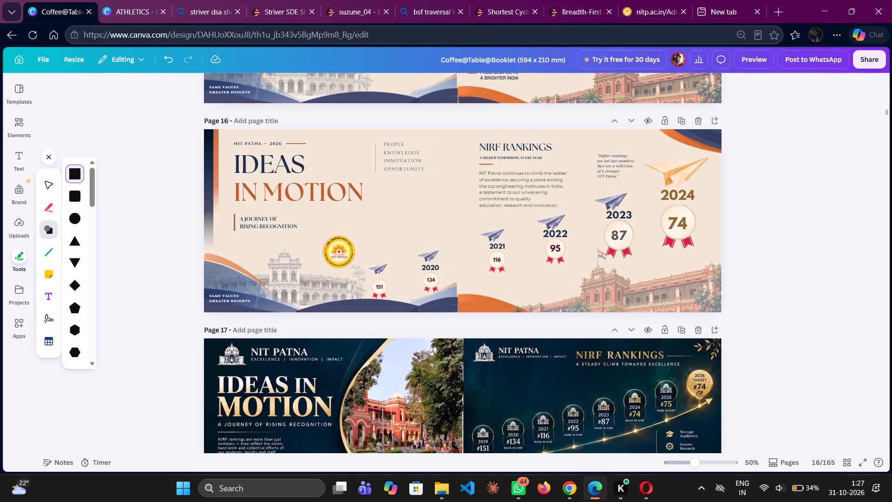
pyautogui.click(378, 209)
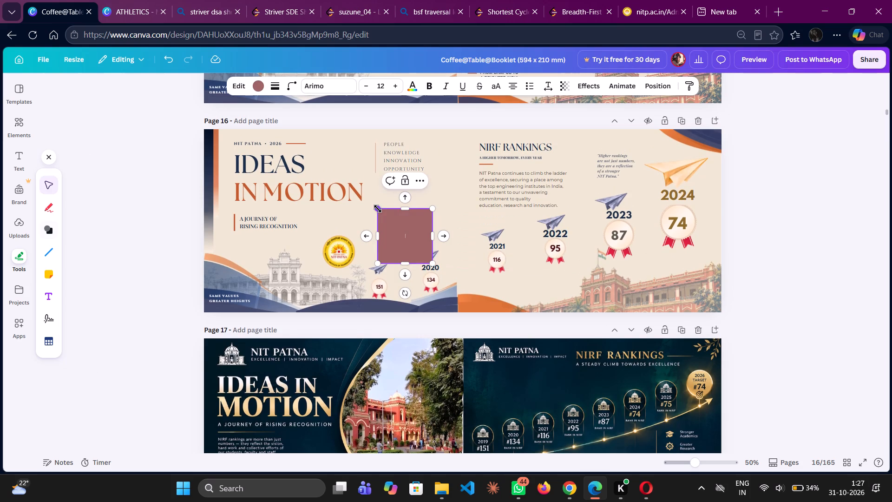
pyautogui.moveTo(379, 211); pyautogui.dragTo(417, 234)
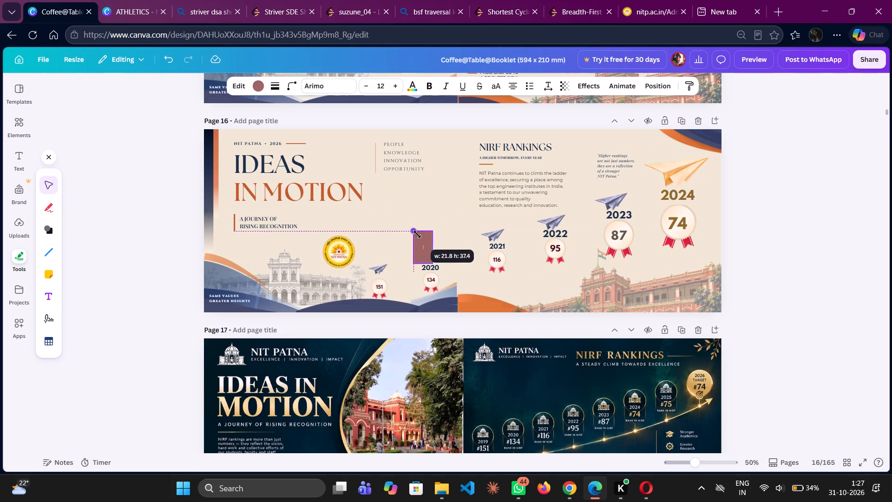
pyautogui.moveTo(417, 234); pyautogui.dragTo(404, 243)
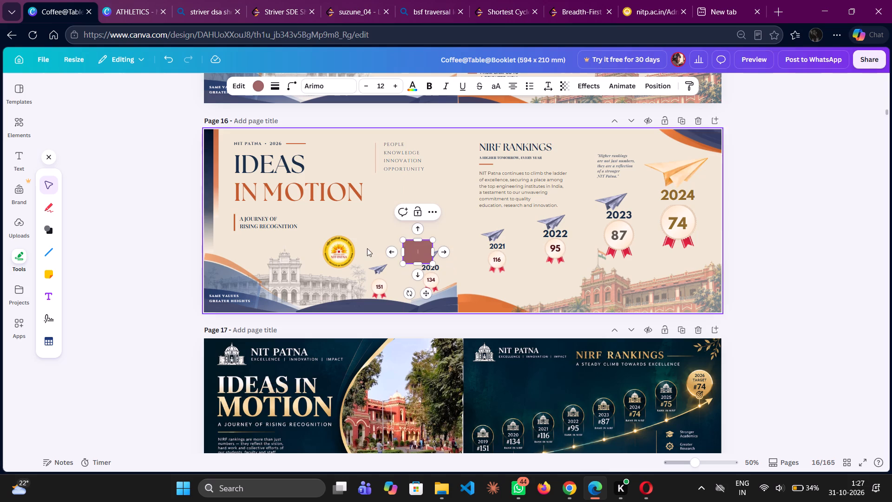
# Recolour the small rectangle with the pale cream sampled from inside the NIT Patna seal.
pyautogui.click(261, 85)
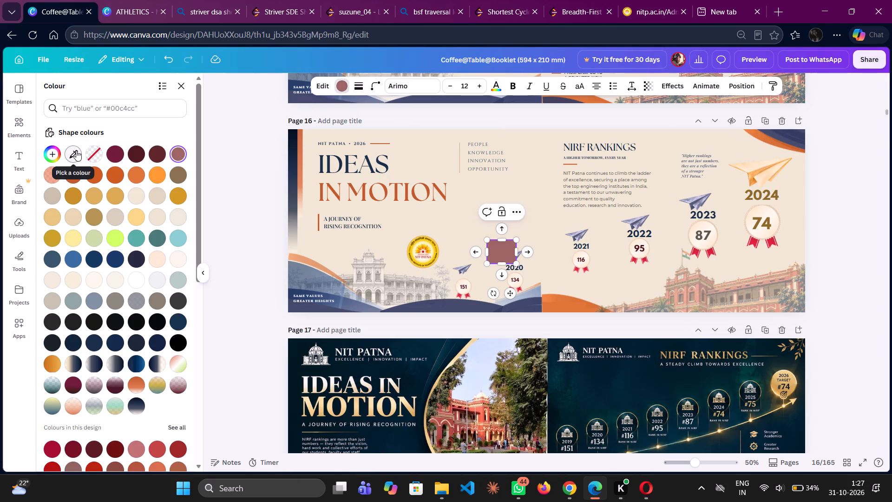
pyautogui.click(77, 156)
pyautogui.keyDown('ctrl'); pyautogui.scroll(3, 409, 242); pyautogui.keyUp('ctrl')
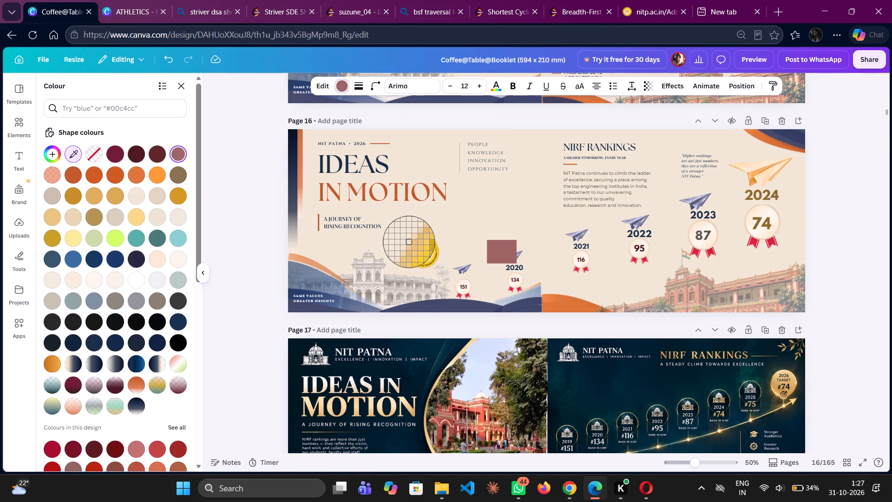
pyautogui.keyDown('ctrl'); pyautogui.scroll(4, 409, 242); pyautogui.keyUp('ctrl')
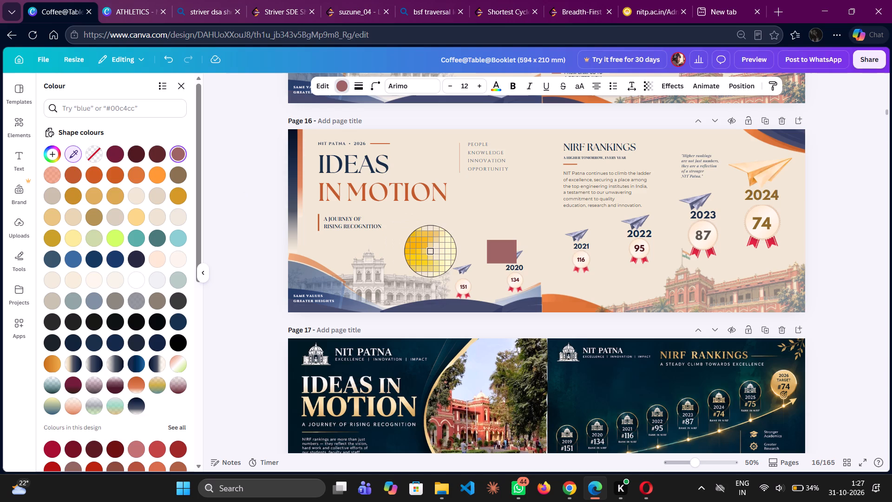
pyautogui.click(431, 251)
# Place the seal over the cream rectangle and reorder page 16's layers so the seal sits above the rectangle.
pyautogui.moveTo(423, 257); pyautogui.dragTo(502, 256)
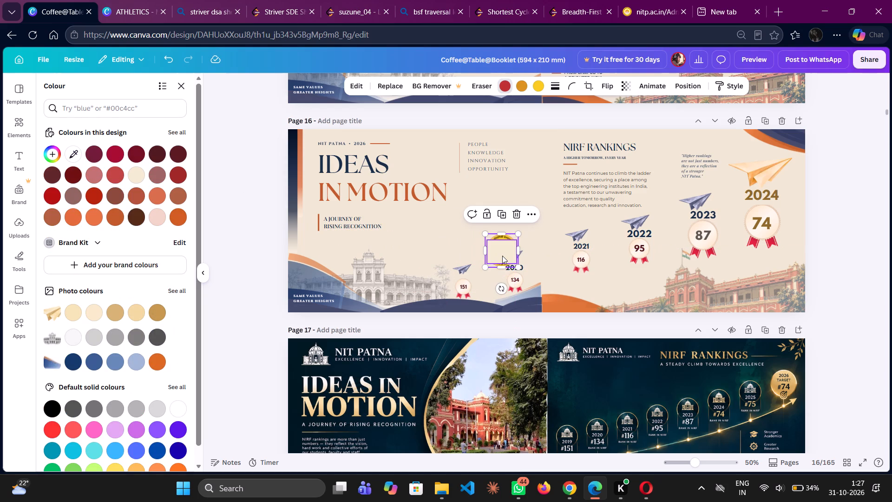
pyautogui.rightClick(502, 256)
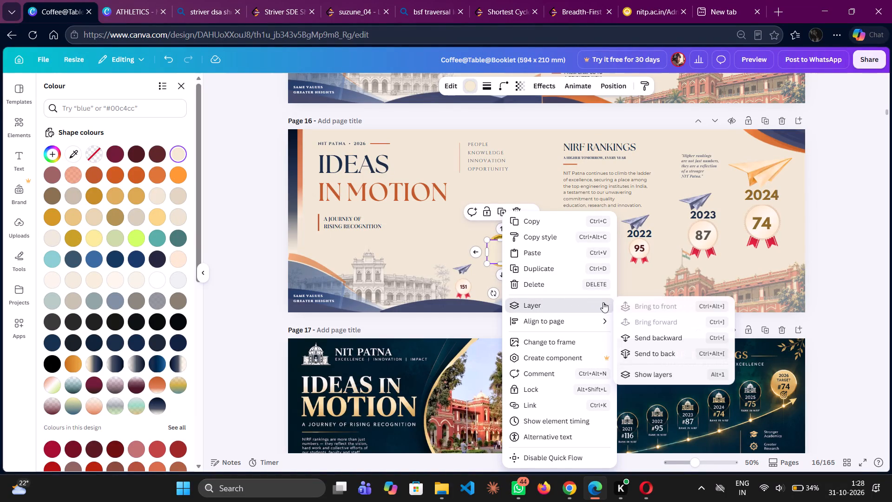
pyautogui.click(648, 369)
pyautogui.moveTo(91, 198); pyautogui.dragTo(93, 186)
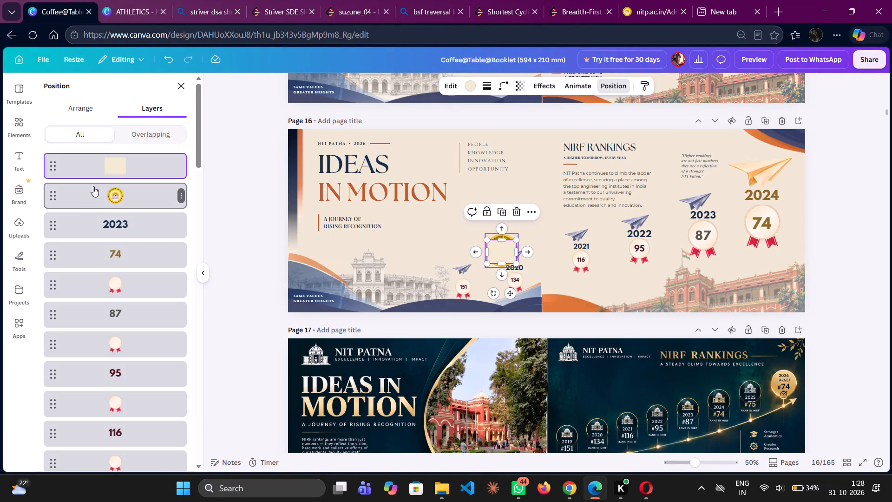
pyautogui.moveTo(93, 186); pyautogui.dragTo(91, 165)
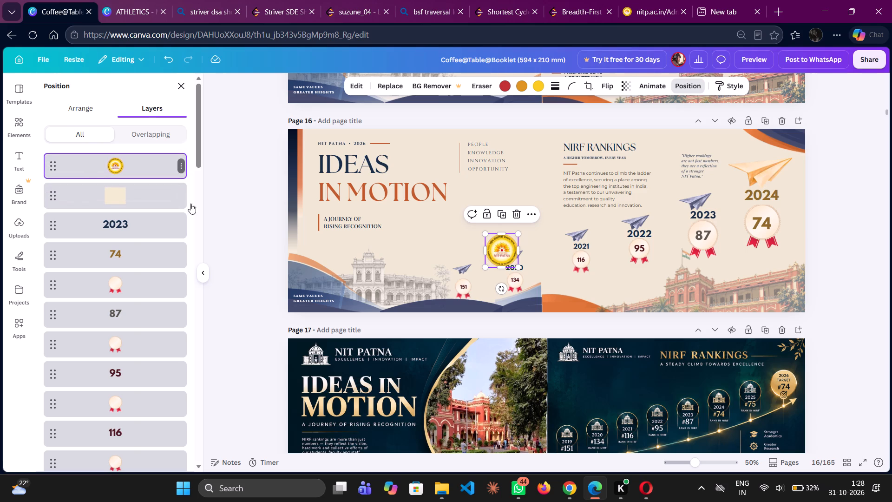
# Group the seal with its cream rectangle on page 16 and move the group down onto page 17's Ideas in Motion heading.
pyautogui.click(83, 204)
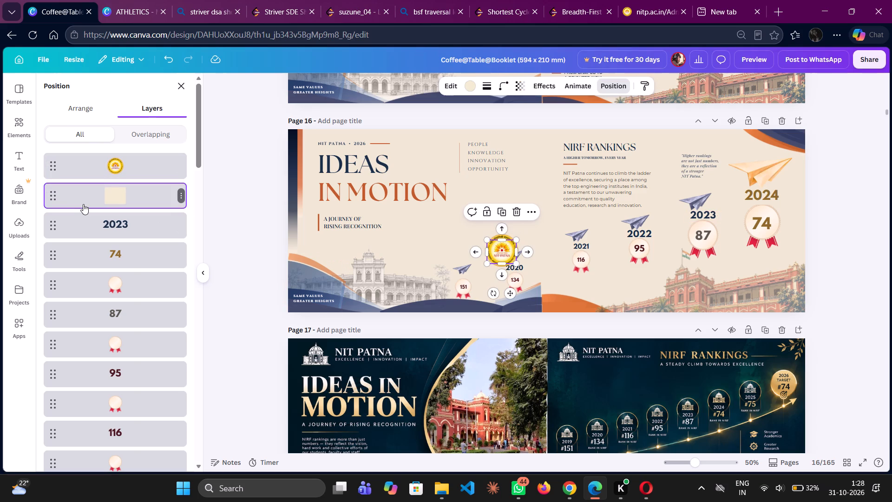
pyautogui.keyDown('shift'); pyautogui.click(103, 165); pyautogui.keyUp('shift')
pyautogui.rightClick(103, 165)
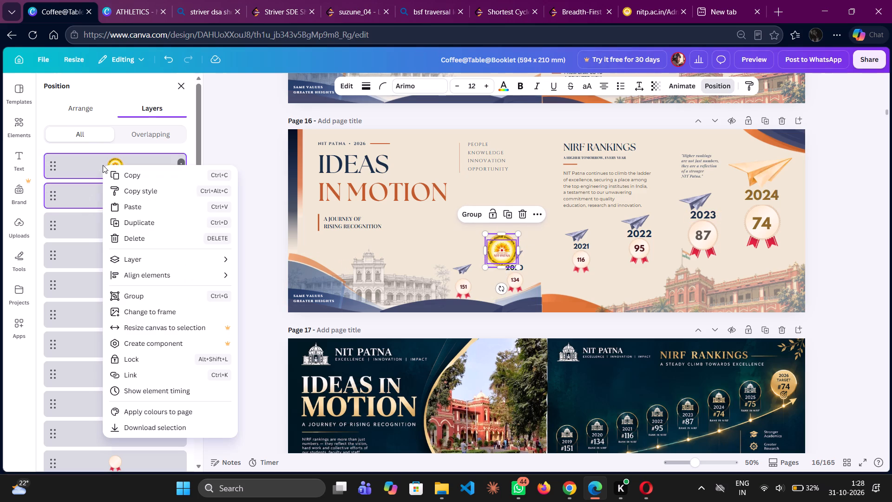
pyautogui.click(160, 292)
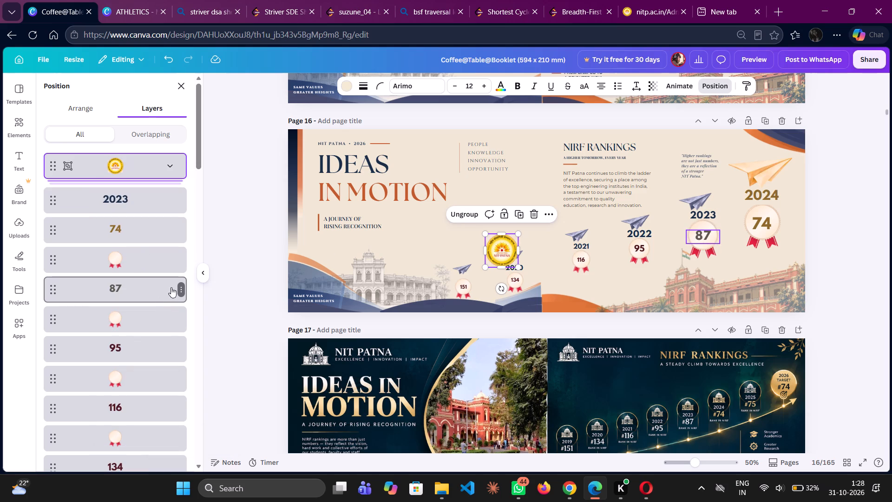
pyautogui.moveTo(505, 248); pyautogui.dragTo(378, 376)
# Ungroup the seal on page 17 and narrow the cream rectangle from both sides so it fits inside the seal's circle.
pyautogui.hscroll(1, 378, 376)
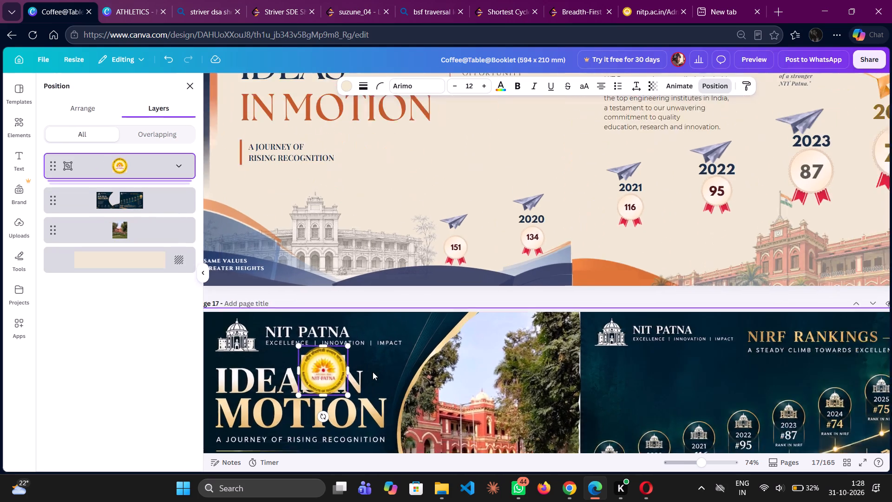
pyautogui.hscroll(2, 373, 372)
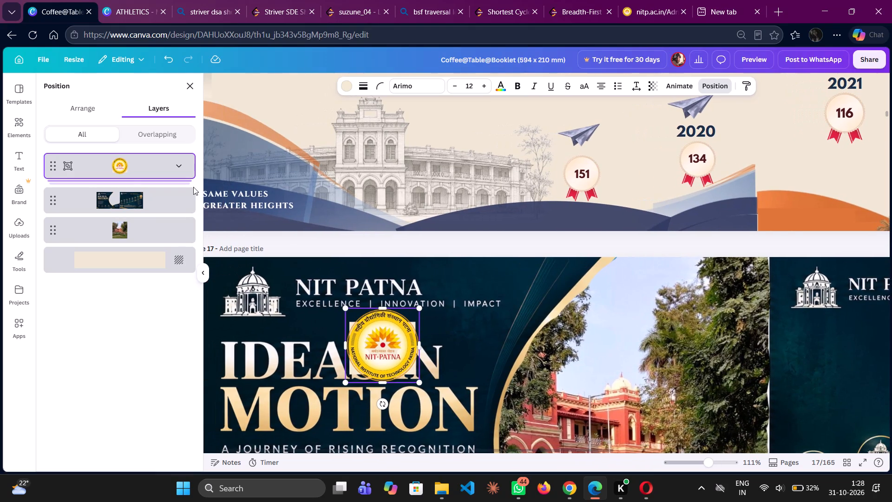
pyautogui.click(178, 168)
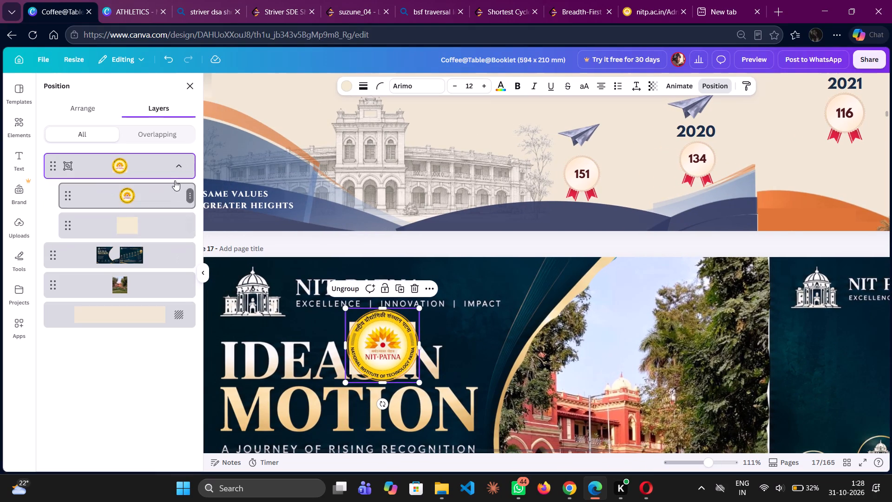
pyautogui.rightClick(174, 177)
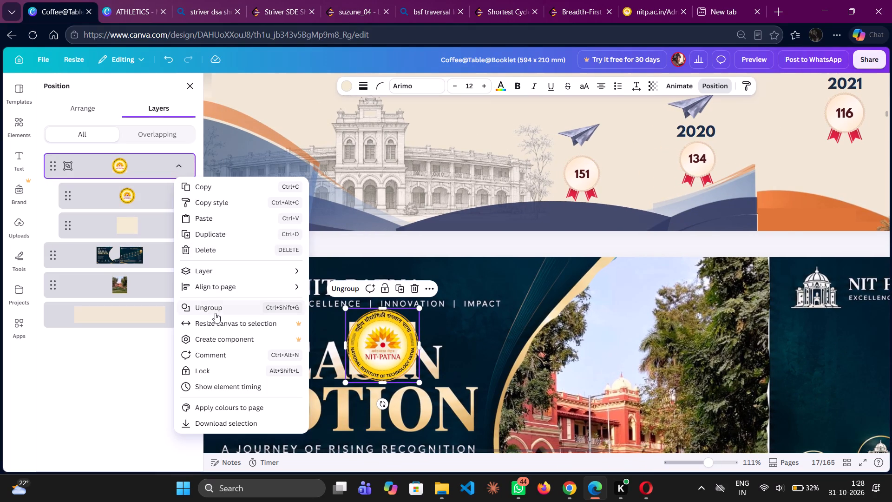
pyautogui.click(215, 313)
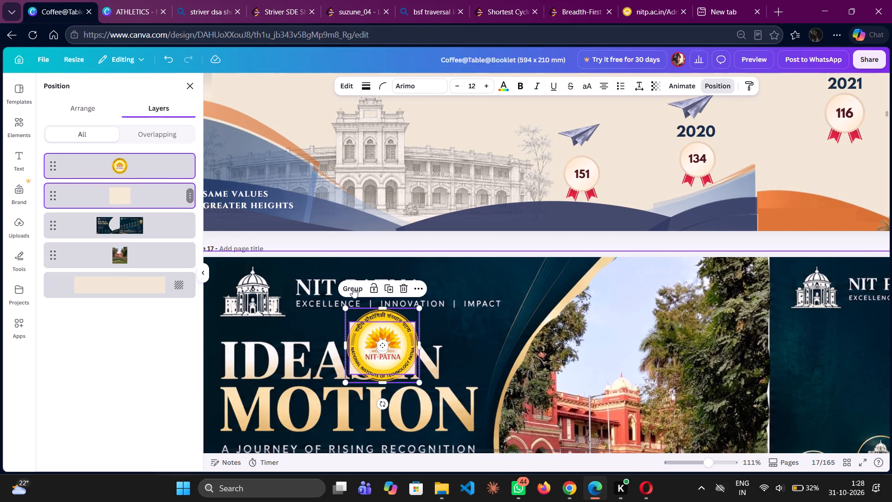
pyautogui.doubleClick(343, 346)
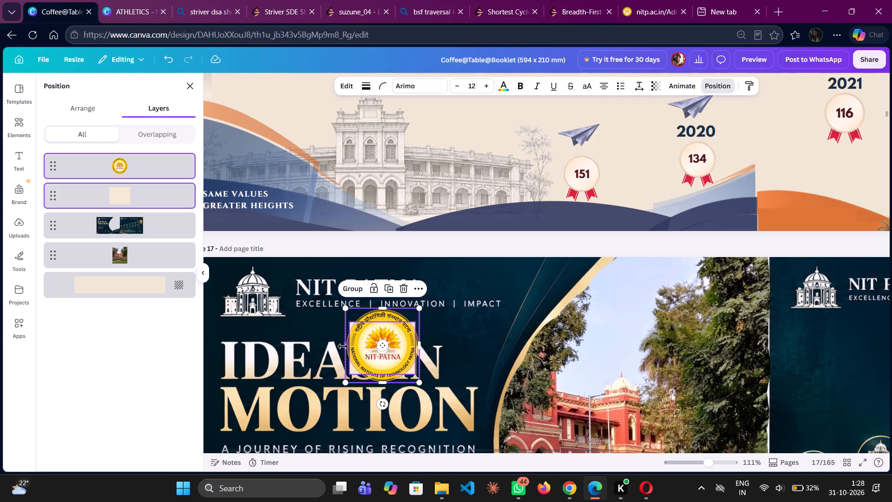
pyautogui.click(155, 202)
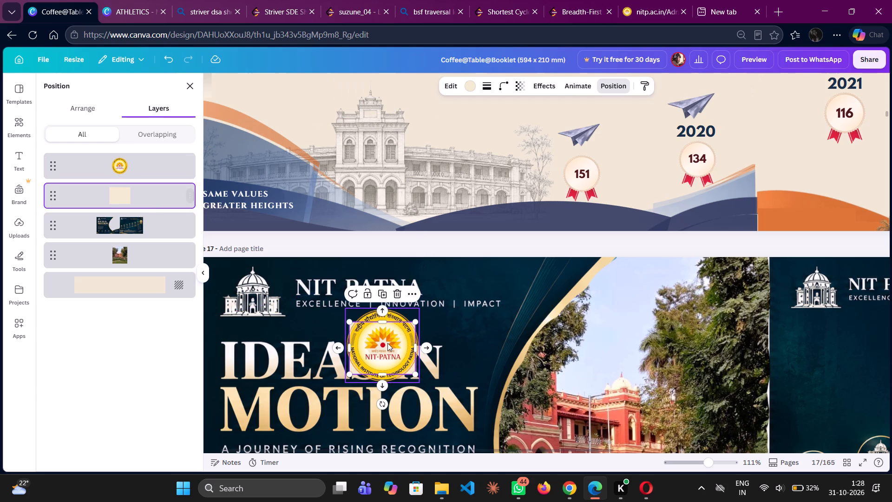
pyautogui.moveTo(349, 345); pyautogui.dragTo(355, 345)
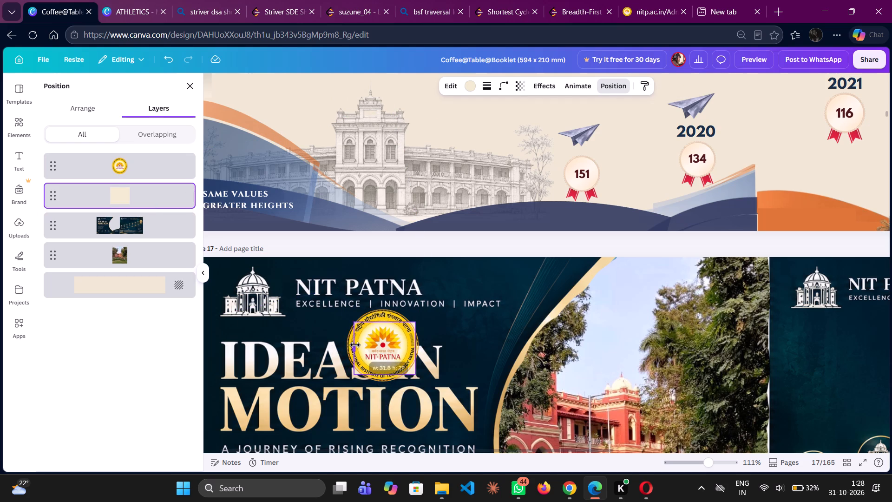
pyautogui.moveTo(355, 345); pyautogui.dragTo(361, 344)
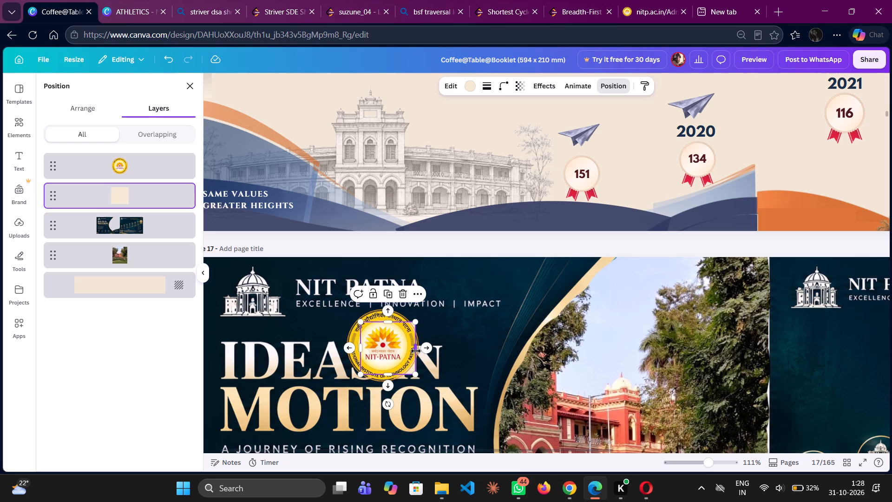
pyautogui.moveTo(416, 351); pyautogui.dragTo(408, 351)
pyautogui.click(384, 372)
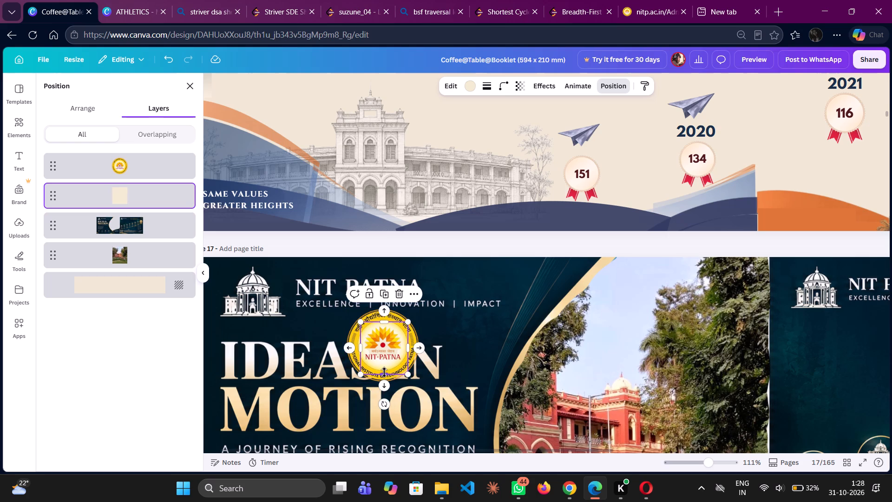
# Regroup the seal with its cream rectangle and place it over the white building emblem beside page 17's first NIT PATNA title.
pyautogui.click(147, 202)
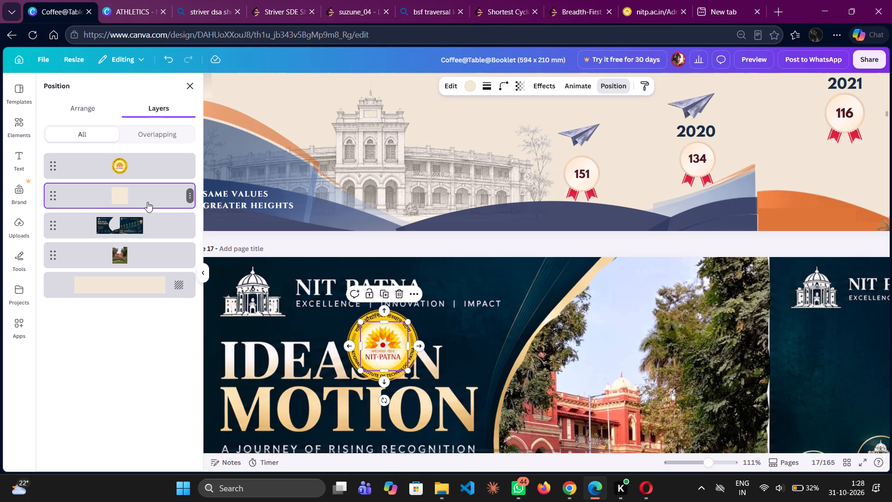
pyautogui.keyDown('shift'); pyautogui.click(139, 166); pyautogui.keyUp('shift')
pyautogui.rightClick(139, 166)
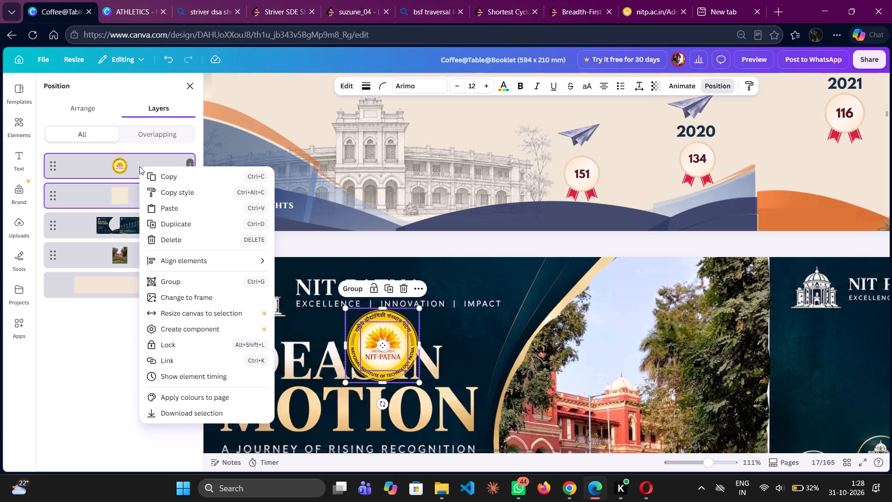
pyautogui.click(186, 277)
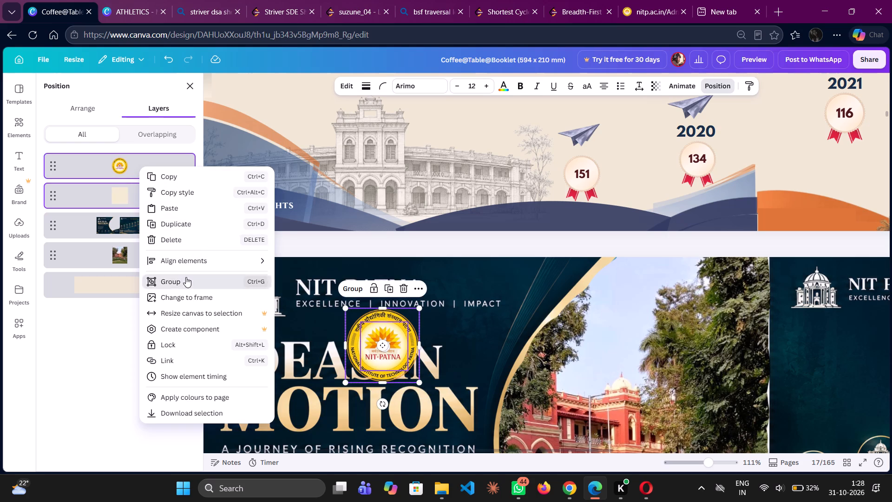
pyautogui.moveTo(387, 367); pyautogui.dragTo(316, 339)
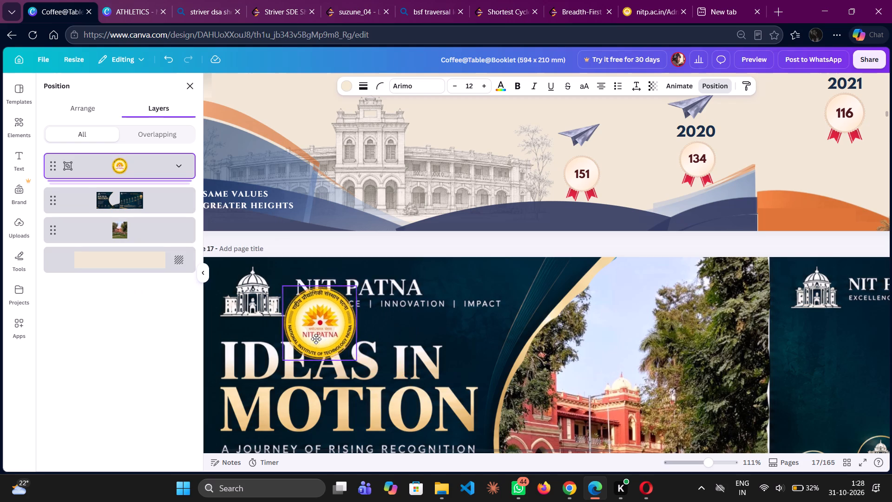
pyautogui.moveTo(316, 339); pyautogui.dragTo(256, 320)
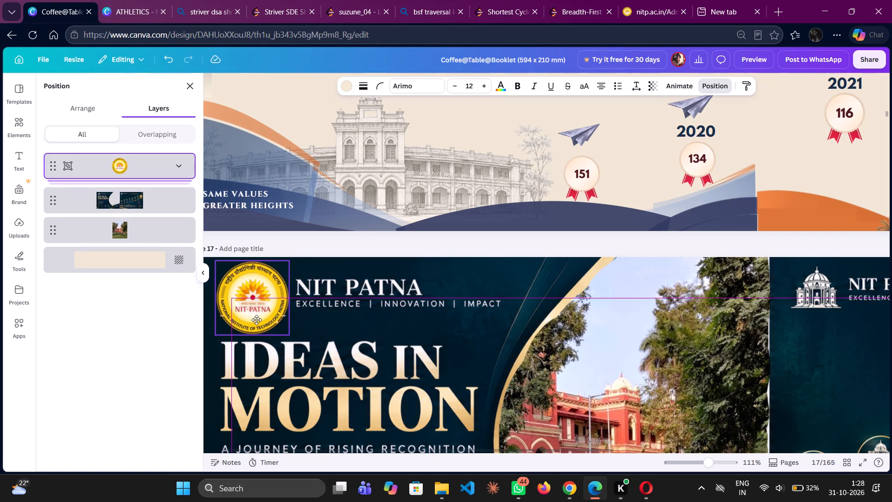
pyautogui.moveTo(256, 320); pyautogui.dragTo(256, 320)
pyautogui.click(426, 368)
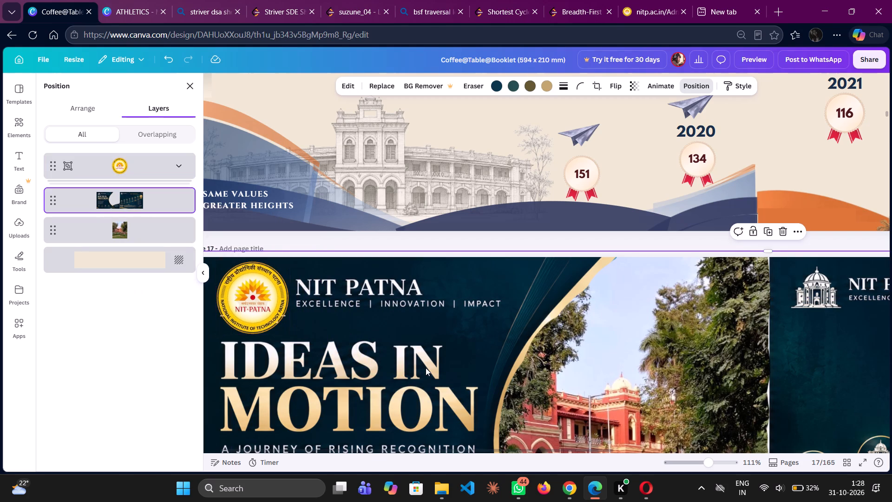
# Examine both halves of the page 17 spread and the NIT Patna seal and title on page 18.
pyautogui.scroll(-2, 426, 368)
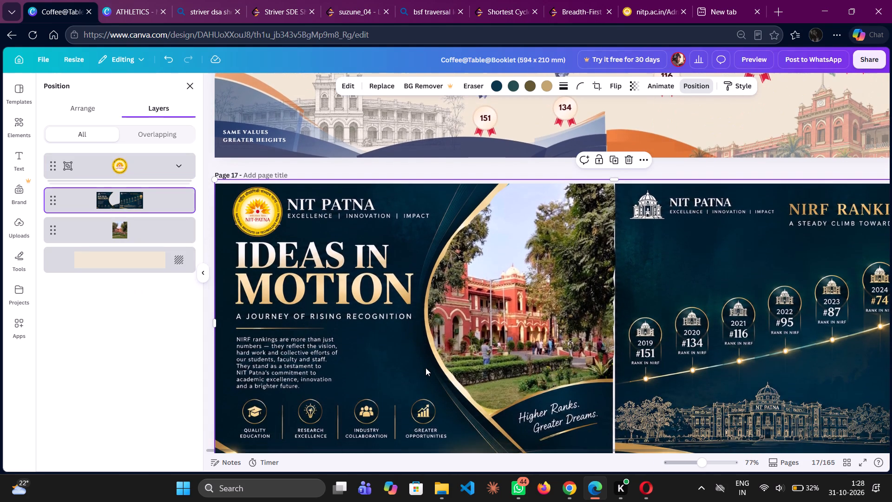
pyautogui.scroll(-1, 425, 364)
pyautogui.hscroll(-1, 425, 364)
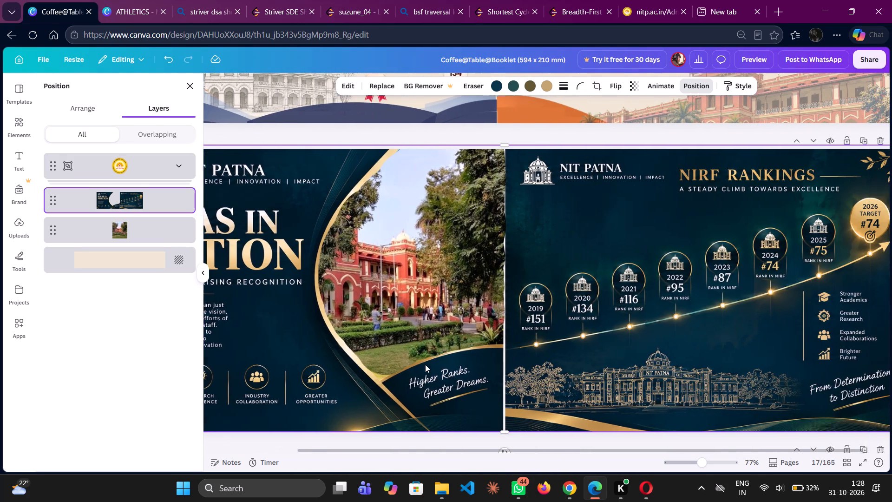
pyautogui.hscroll(-1, 425, 364)
pyautogui.hscroll(1, 425, 364)
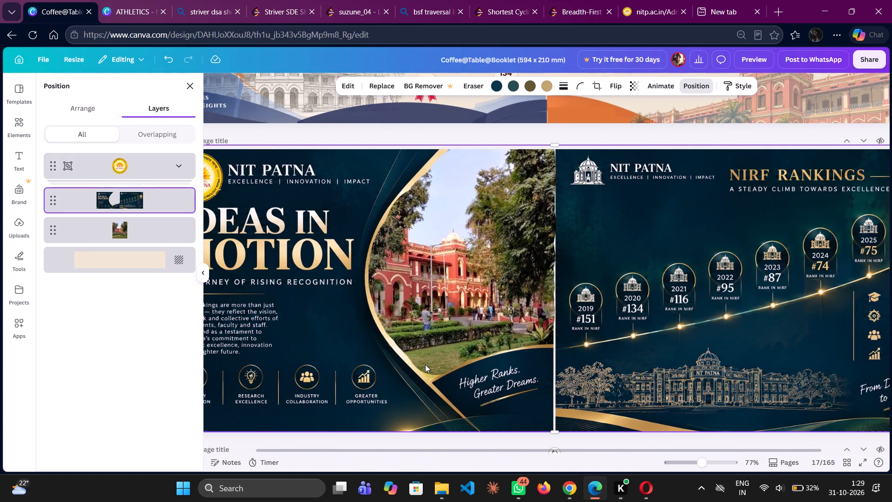
pyautogui.hscroll(1, 425, 364)
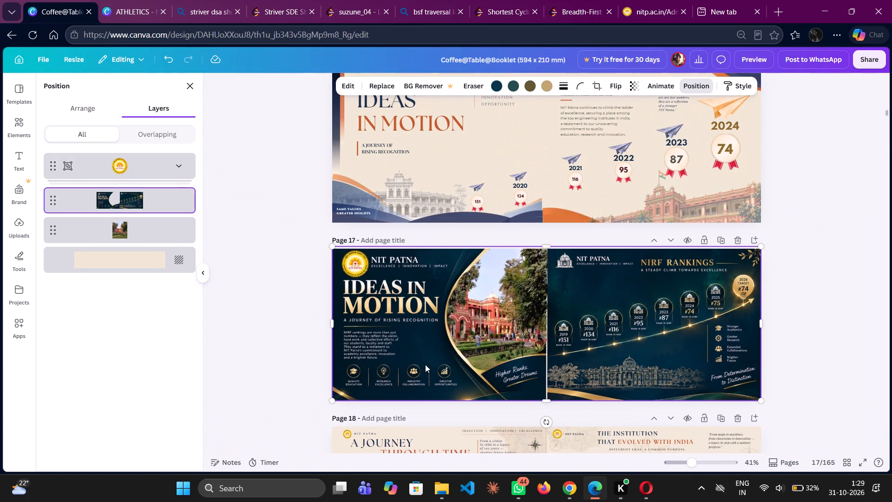
pyautogui.scroll(-3, 754, 361)
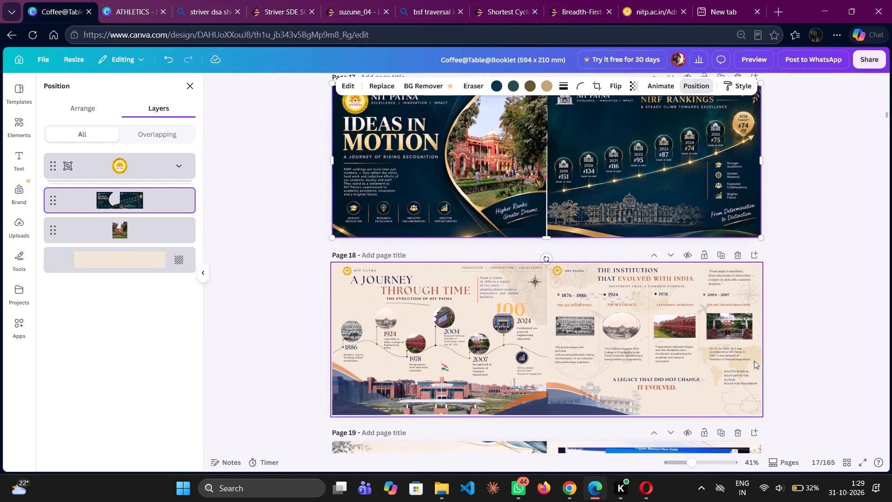
pyautogui.scroll(-1, 754, 361)
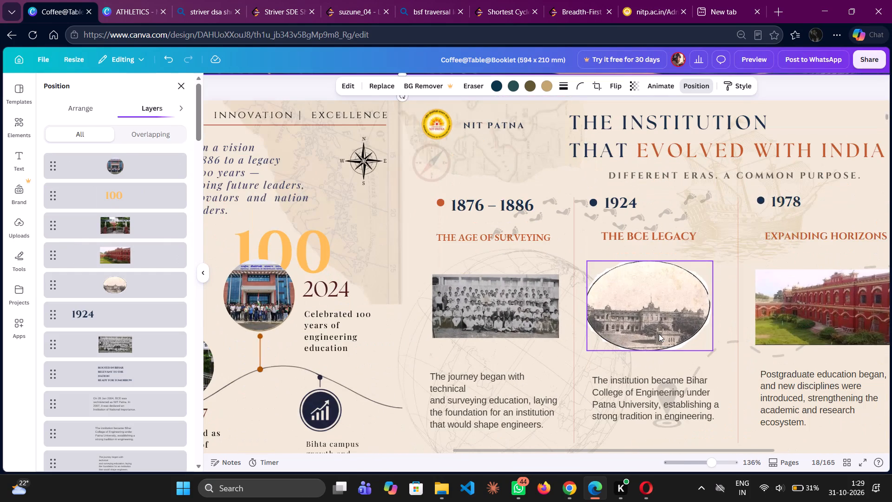
pyautogui.hscroll(3, 659, 334)
pyautogui.scroll(1, 659, 334)
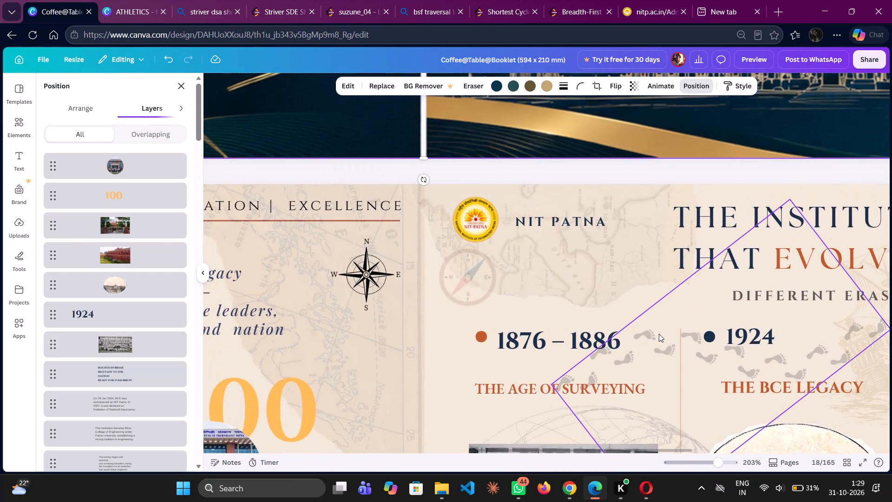
pyautogui.hscroll(2, 659, 334)
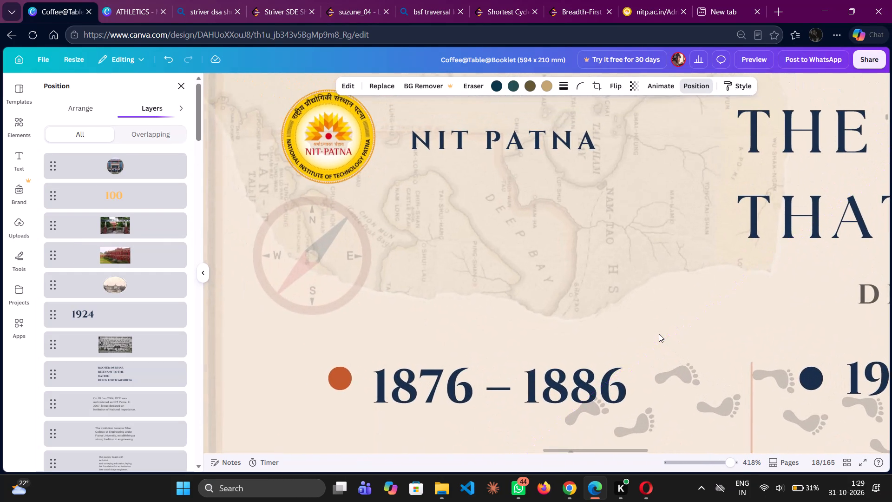
pyautogui.hscroll(1, 659, 334)
pyautogui.scroll(2, 659, 334)
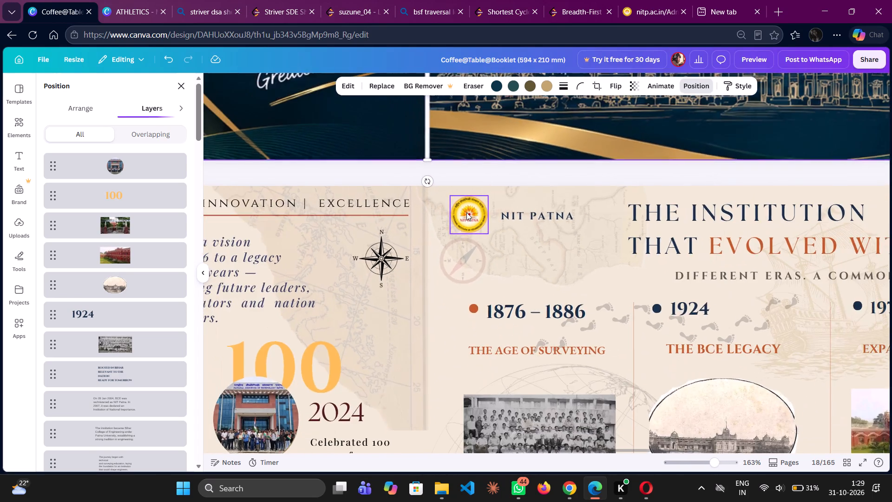
# Shift the seal above page 18's A Journey Through Time heading slightly further left of its NIT PATNA text.
pyautogui.hscroll(7, 466, 212)
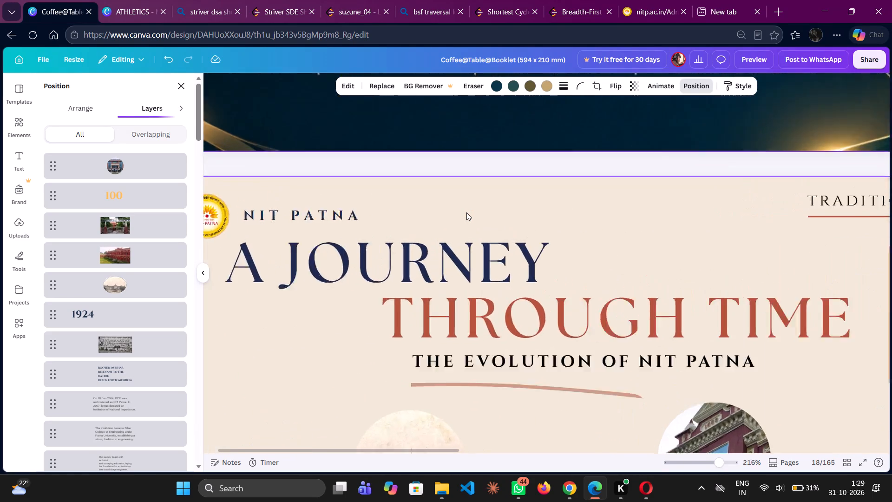
pyautogui.hscroll(8, 466, 212)
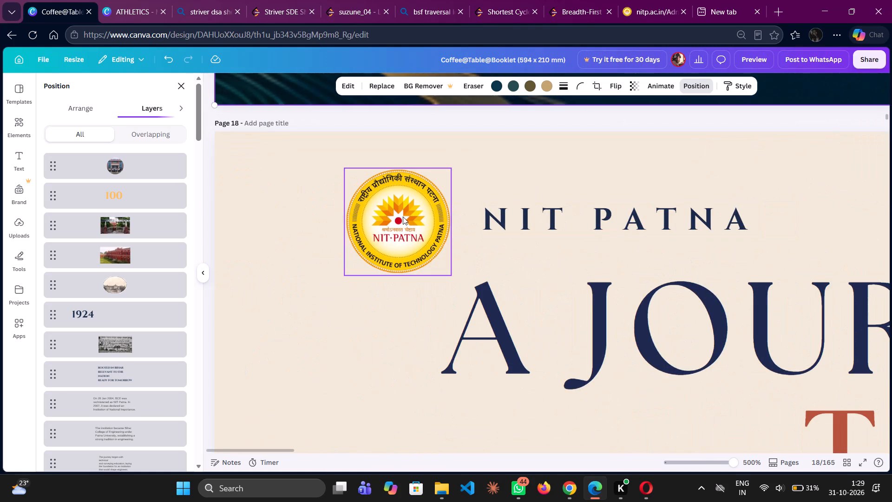
pyautogui.moveTo(403, 217); pyautogui.dragTo(391, 282)
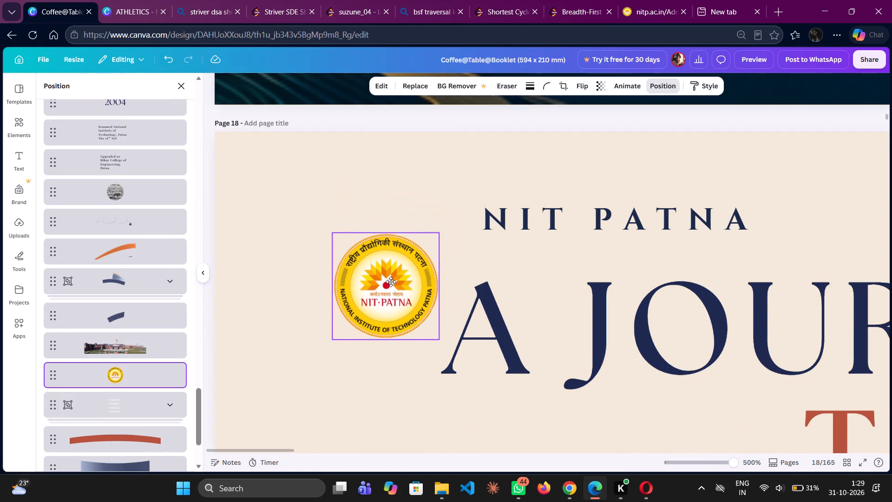
pyautogui.moveTo(391, 282); pyautogui.dragTo(377, 214)
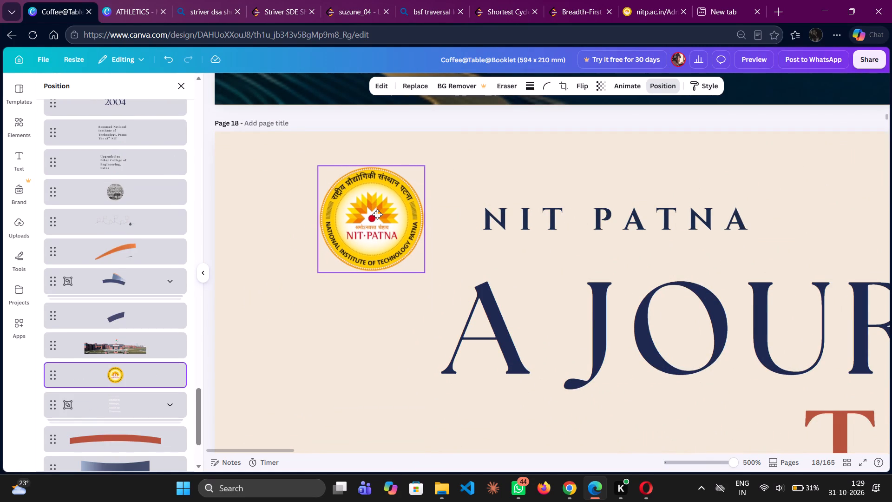
pyautogui.moveTo(377, 214); pyautogui.dragTo(377, 215)
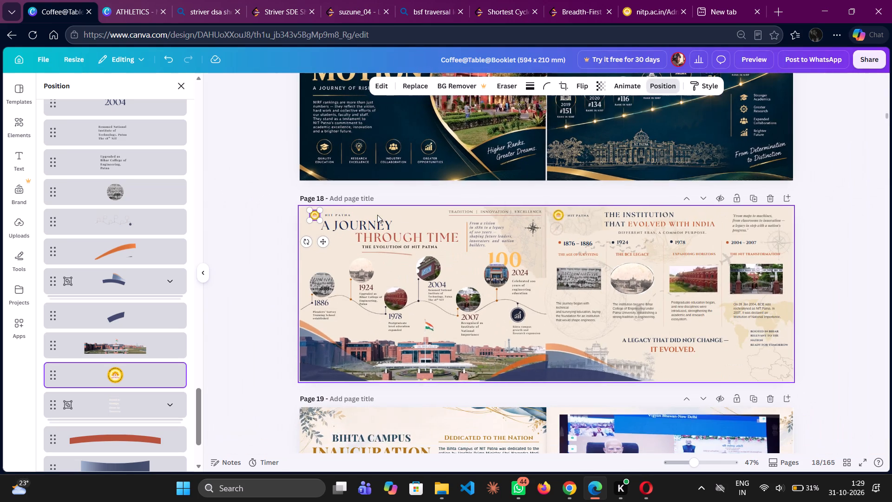
# Lock page 17 of the booklet.
pyautogui.scroll(3, 546, 225)
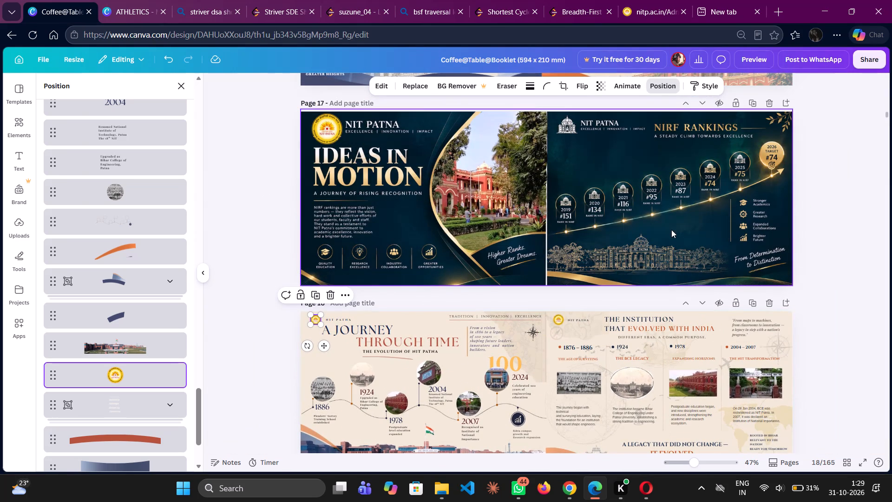
pyautogui.scroll(1, 756, 180)
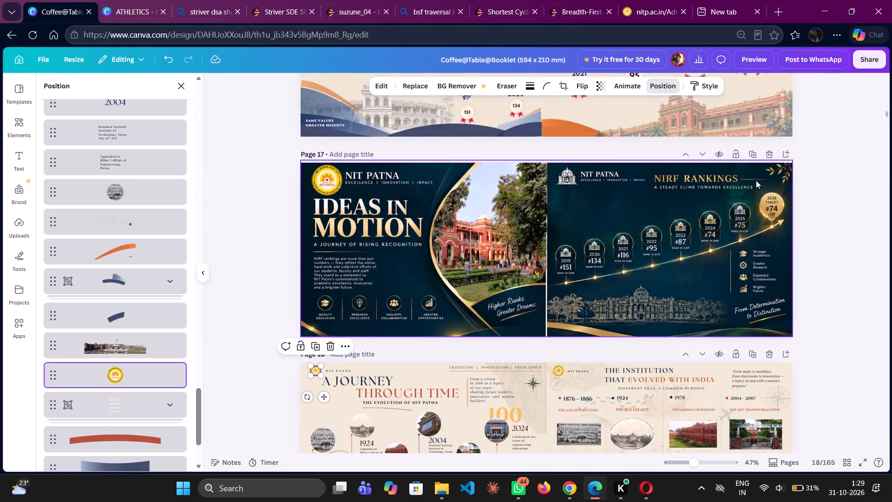
pyautogui.click(736, 156)
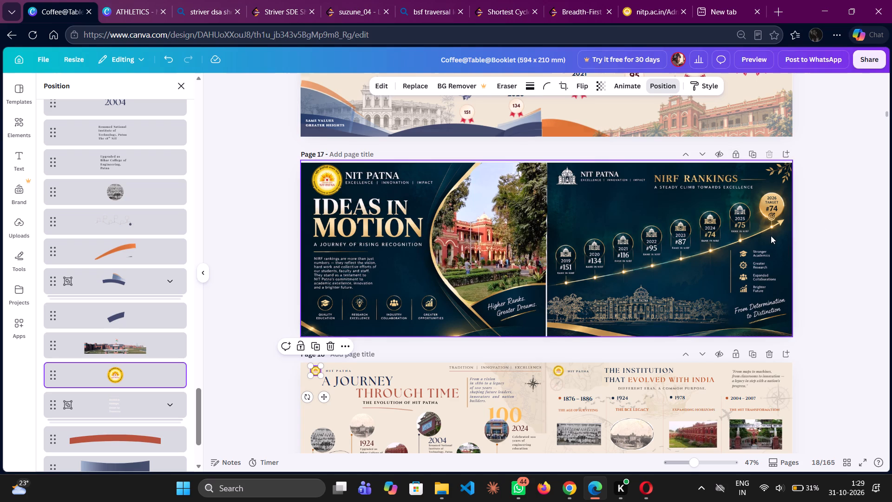
# Look through the booklet pages following page 17, down to the Bihta Campus spreads on pages 21 and 22.
pyautogui.scroll(1, 771, 236)
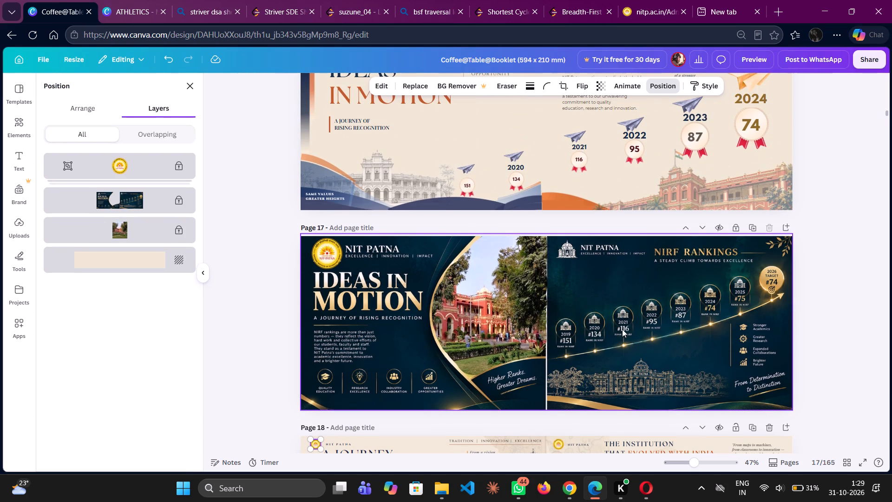
pyautogui.scroll(-4, 622, 329)
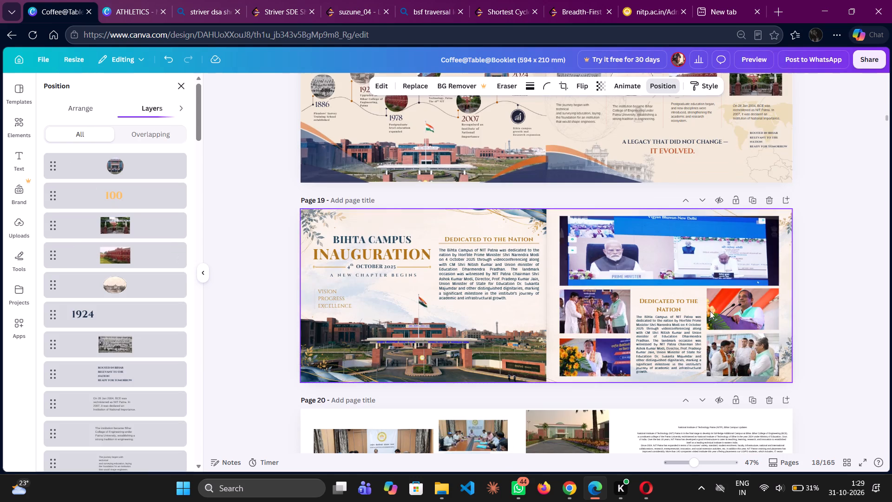
pyautogui.scroll(-3, 547, 285)
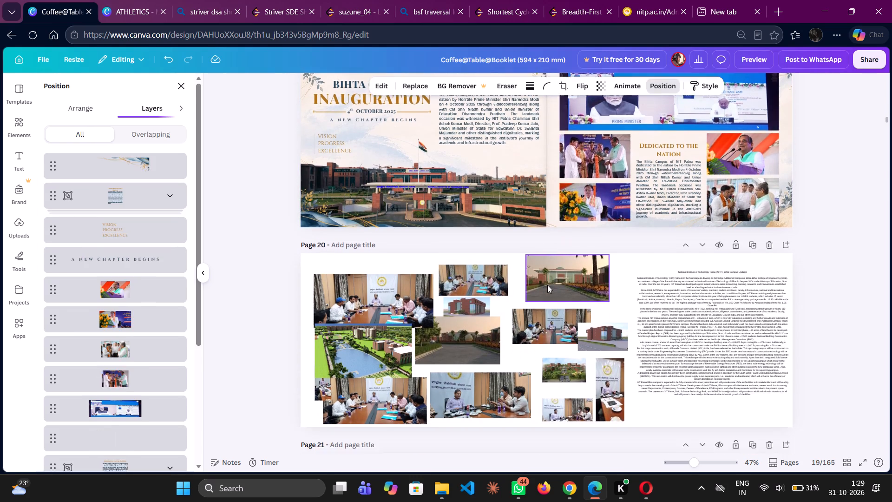
pyautogui.scroll(-4, 547, 285)
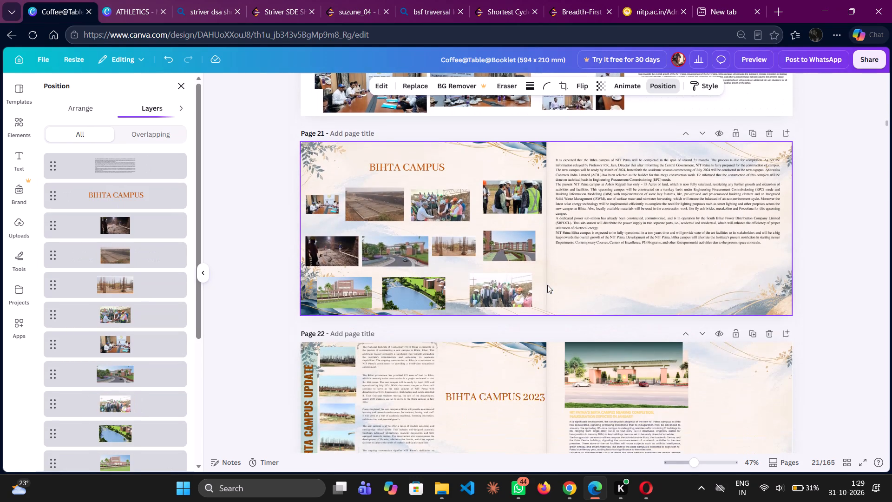